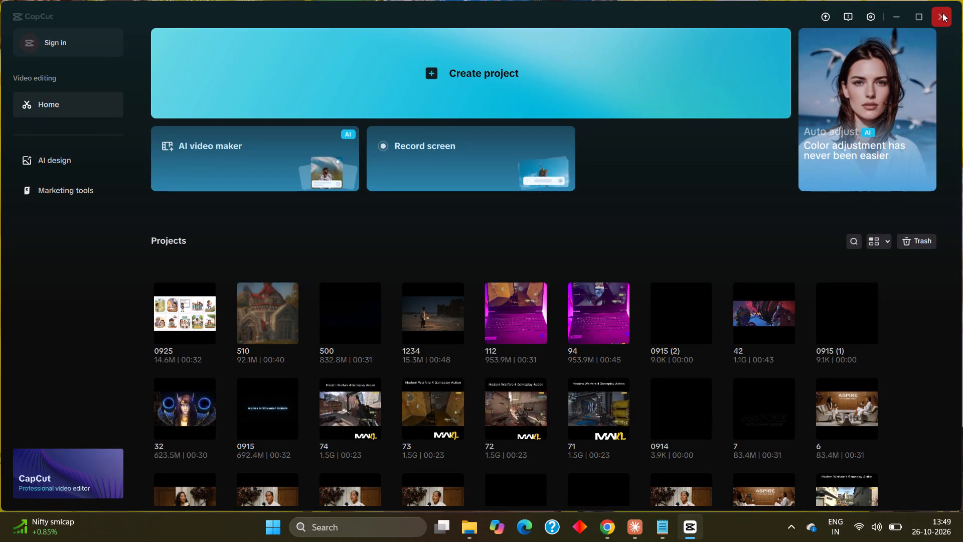
Close the CapCut window.
left_click(958, 31)
left_click(944, 22)
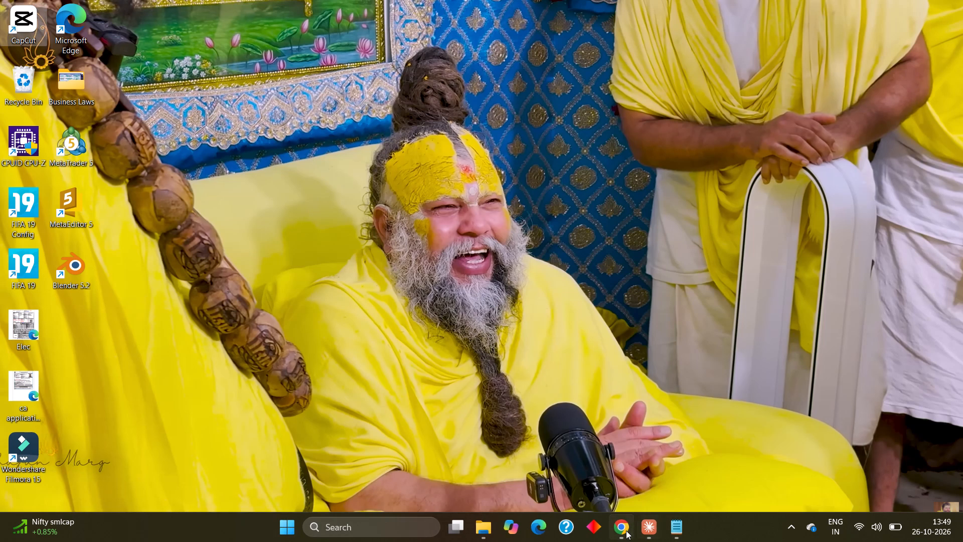
Switch to the TradingView XAUUSD chart in Chrome and hide the Order Flow Delta Map - Effort indicator.
left_click(626, 530)
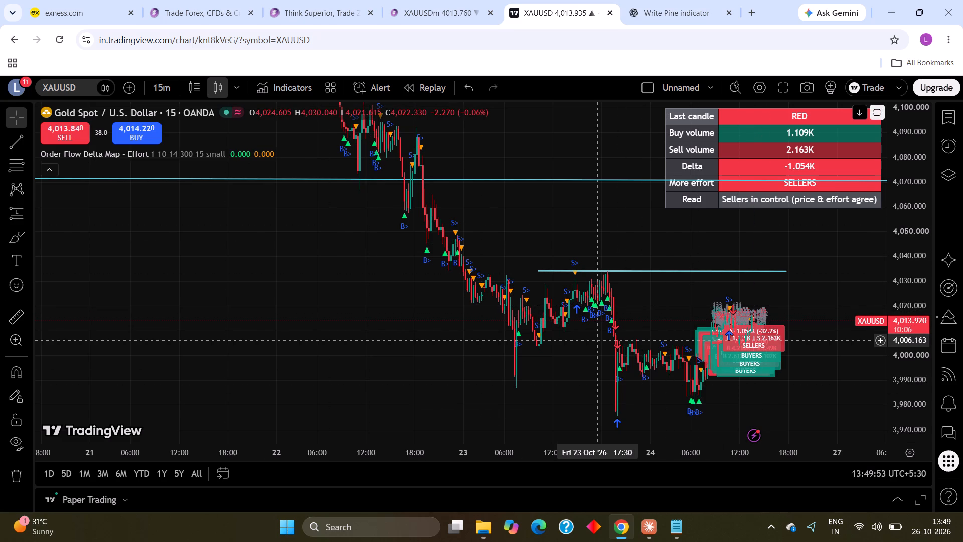
scroll(597, 340, "up", 14)
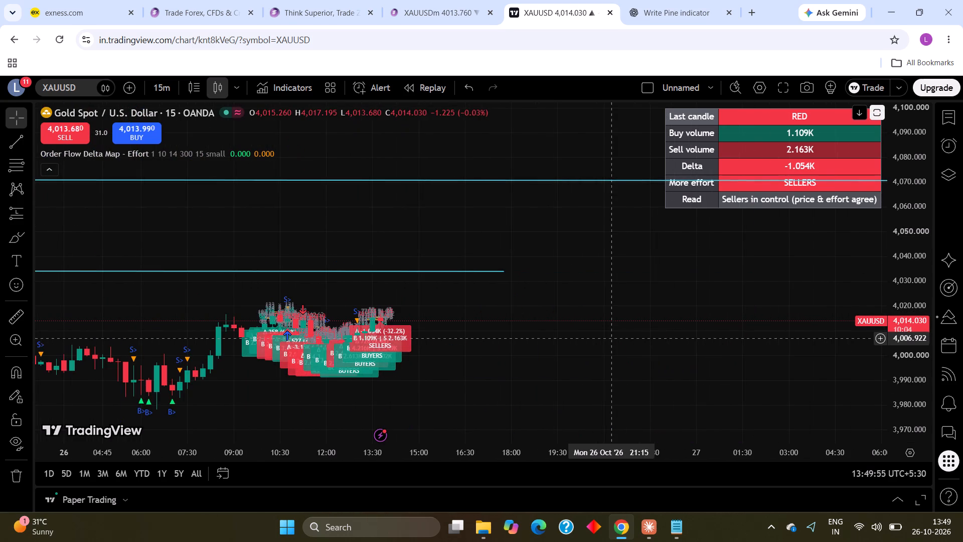
left_click_drag(348, 311, 524, 175)
scroll(518, 224, "up", 7)
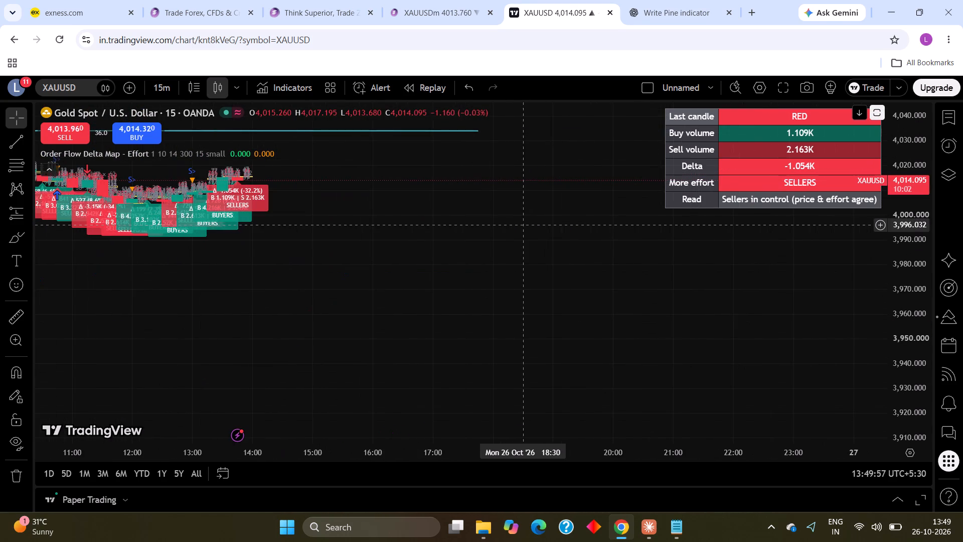
scroll(429, 248, "down", 11)
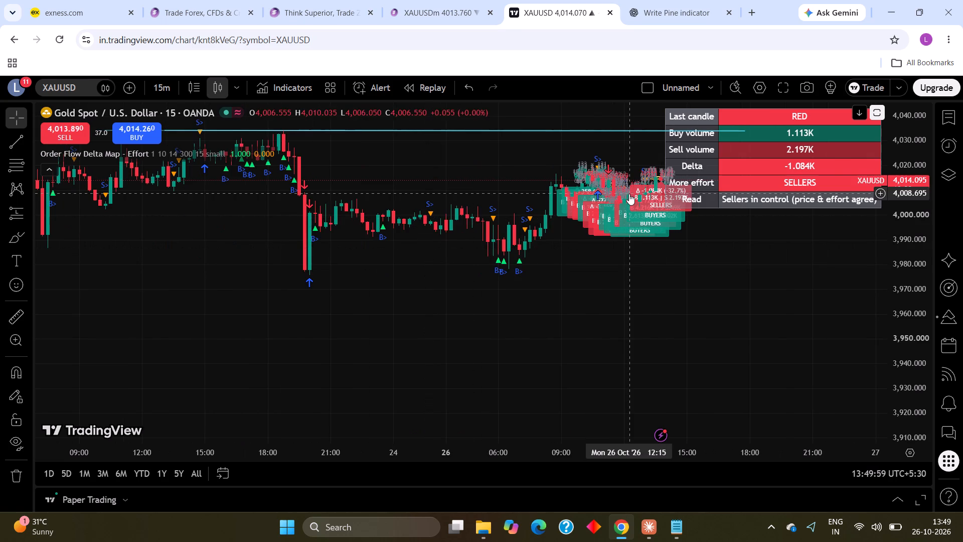
scroll(629, 194, "up", 2)
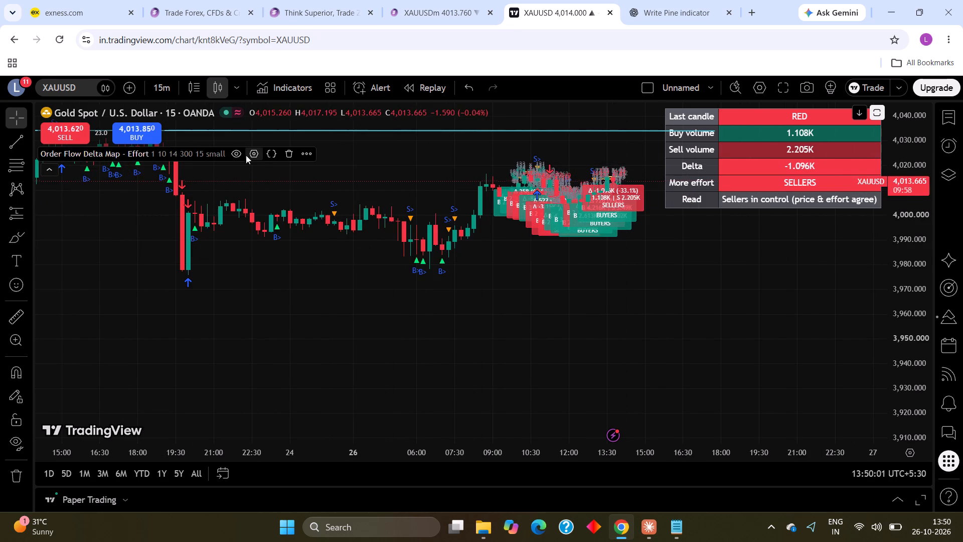
left_click(230, 153)
Examine the recent XAUUSD 15-minute price action around the two drawn horizontal lines.
scroll(554, 337, "up", 5)
scroll(554, 337, "down", 5)
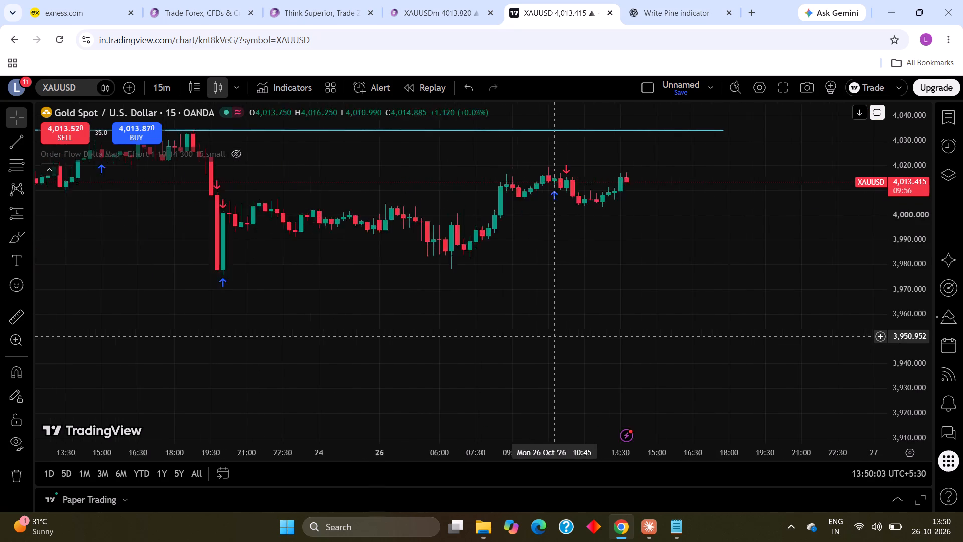
scroll(554, 334, "down", 6)
left_click_drag(577, 242, 498, 356)
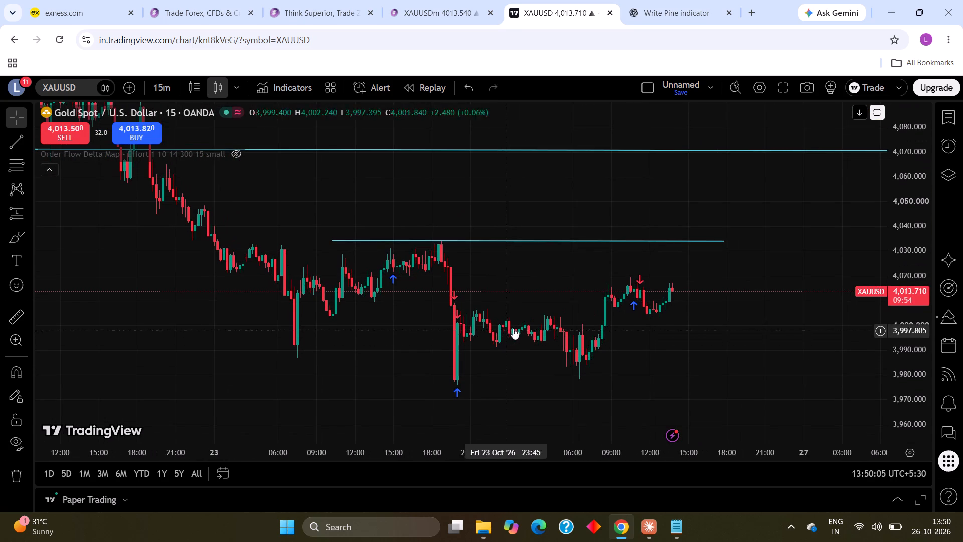
scroll(640, 315, "down", 1)
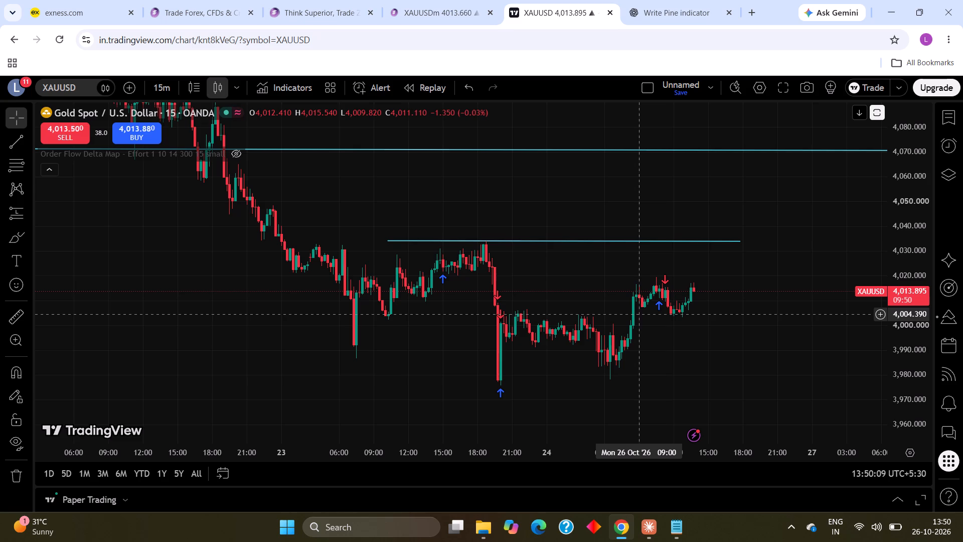
scroll(640, 315, "down", 8)
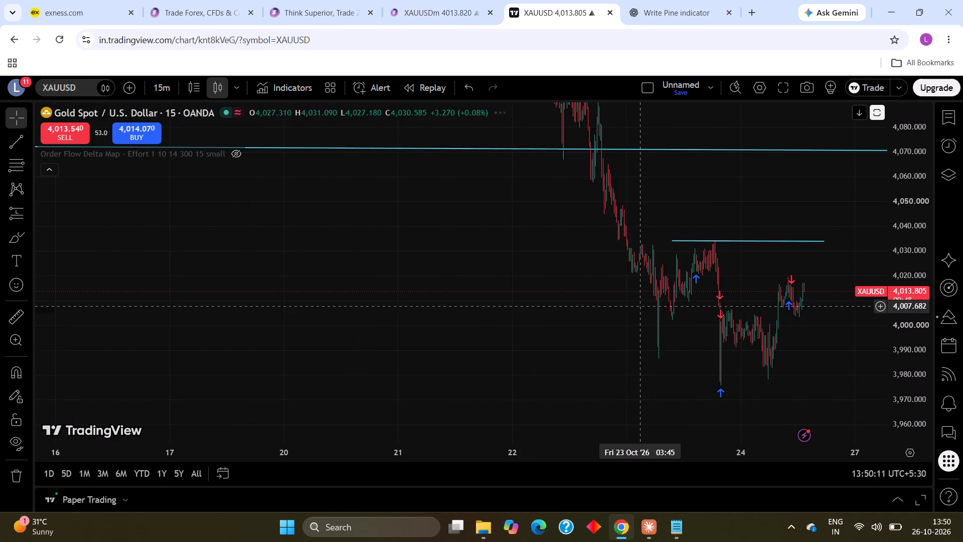
scroll(435, 265, "up", 4)
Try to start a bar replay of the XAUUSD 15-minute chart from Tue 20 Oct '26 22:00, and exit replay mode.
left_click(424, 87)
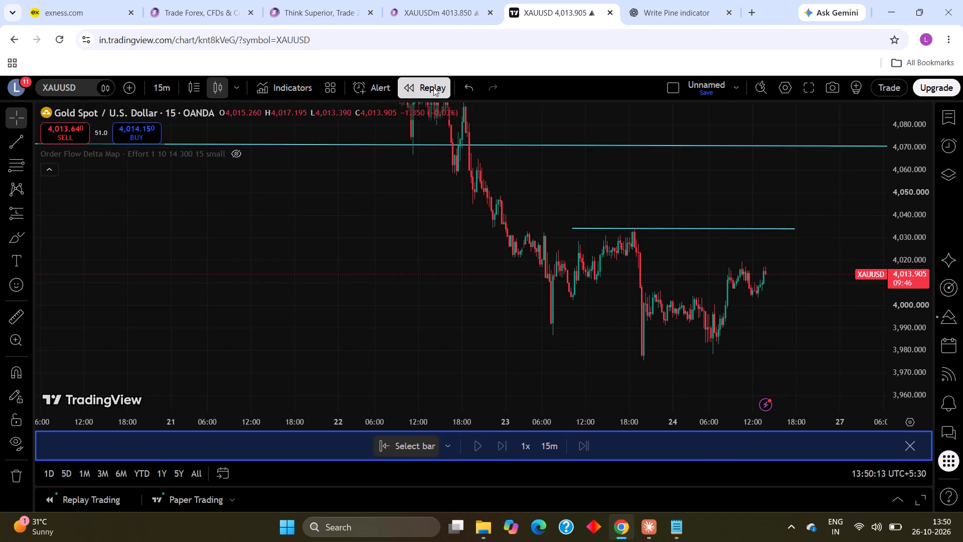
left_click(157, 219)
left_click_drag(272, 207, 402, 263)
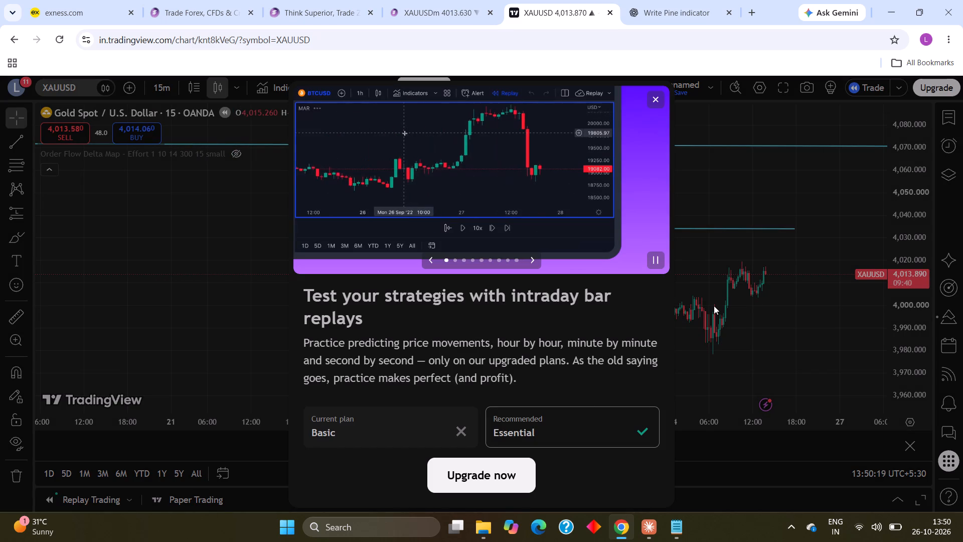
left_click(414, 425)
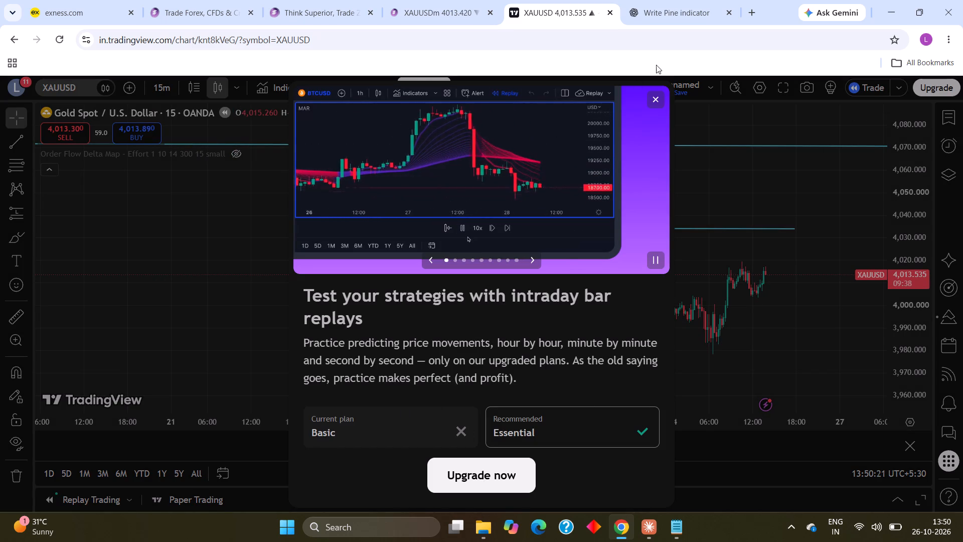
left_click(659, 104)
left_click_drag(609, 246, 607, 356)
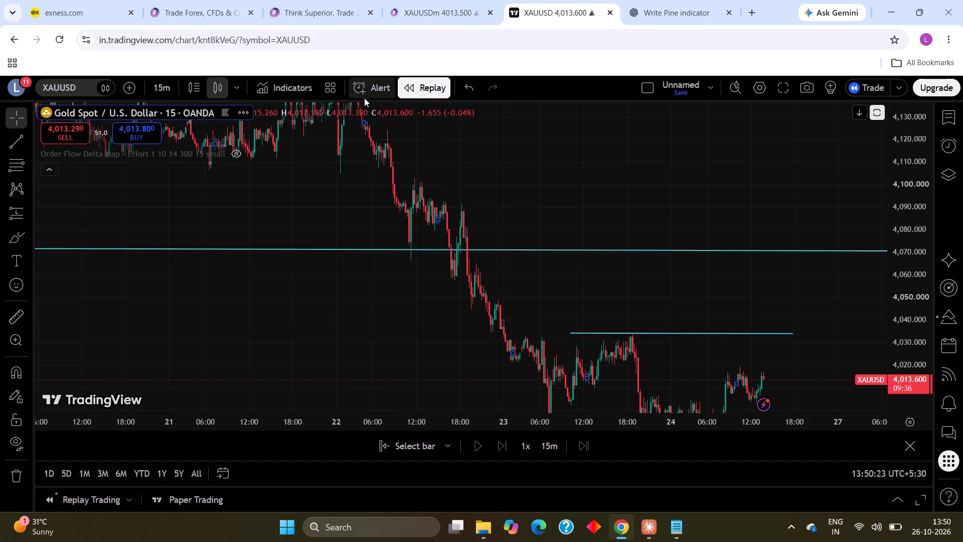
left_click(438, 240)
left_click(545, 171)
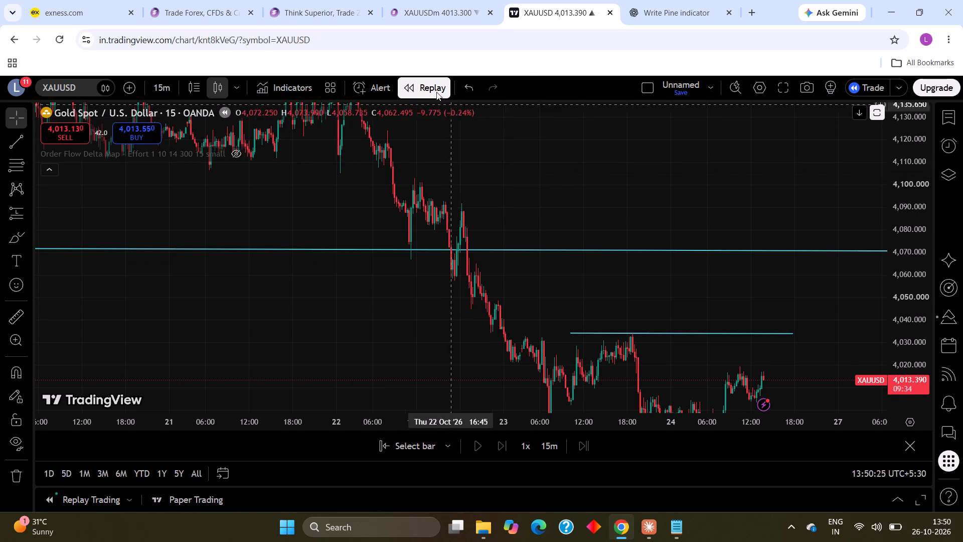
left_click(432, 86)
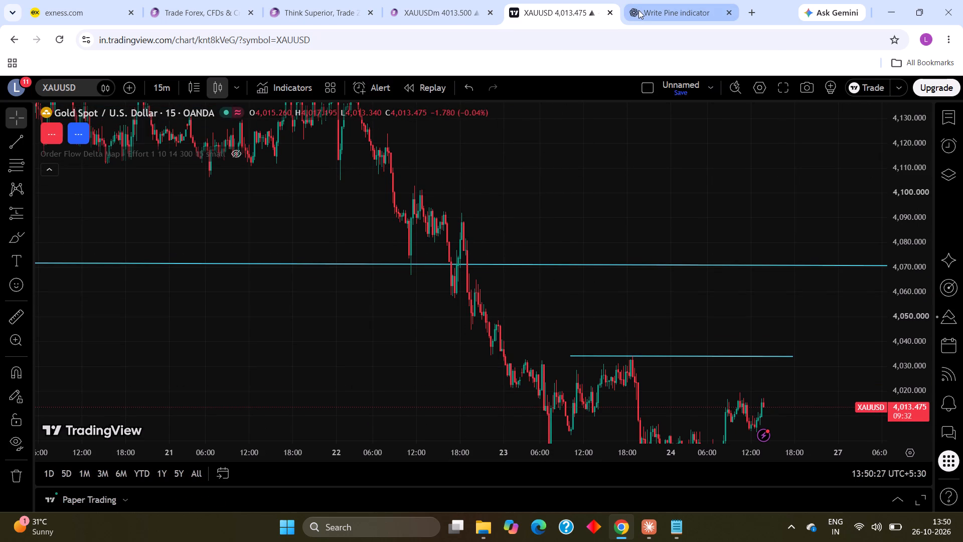
Switch to the Zuperior trading terminal, refresh its session and show the XAUUSDm chart in full screen.
left_click(324, 13)
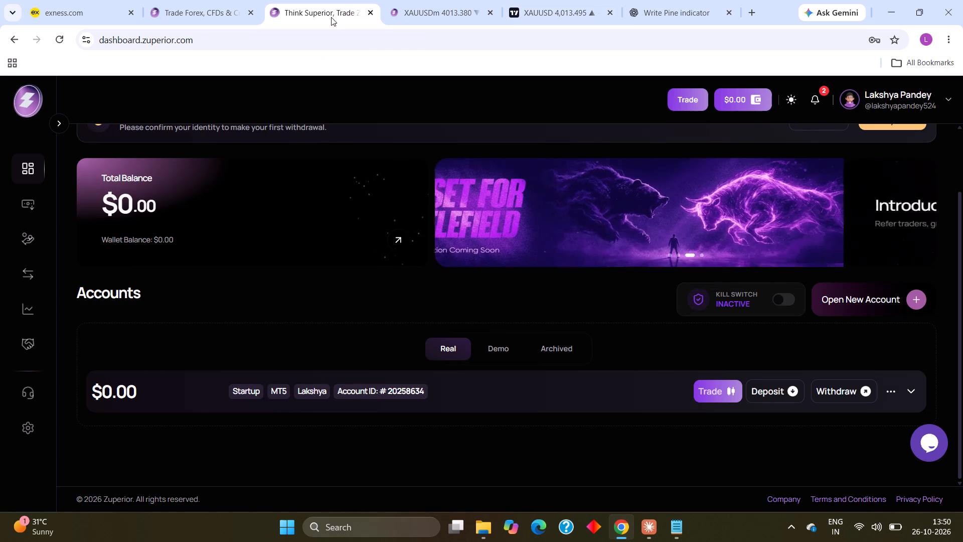
left_click(440, 6)
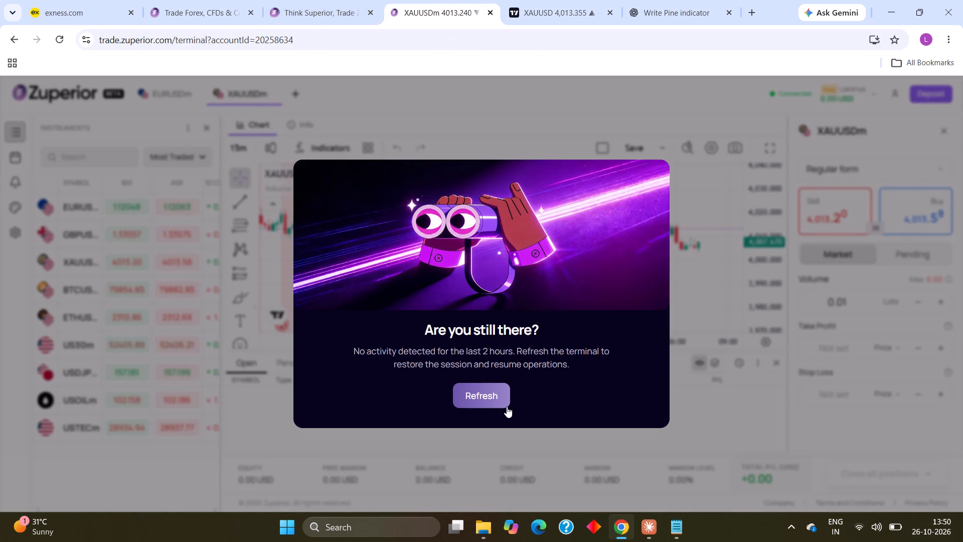
left_click(495, 399)
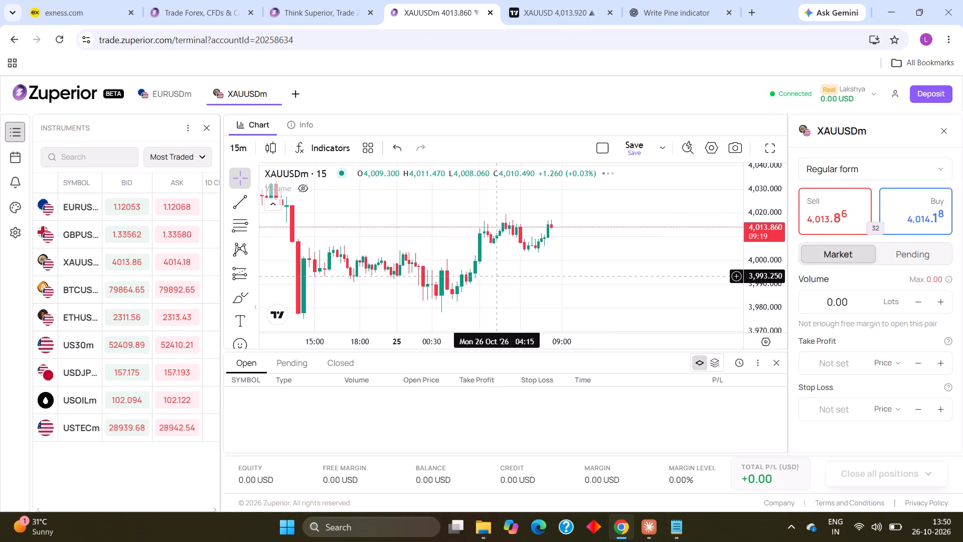
left_click(774, 148)
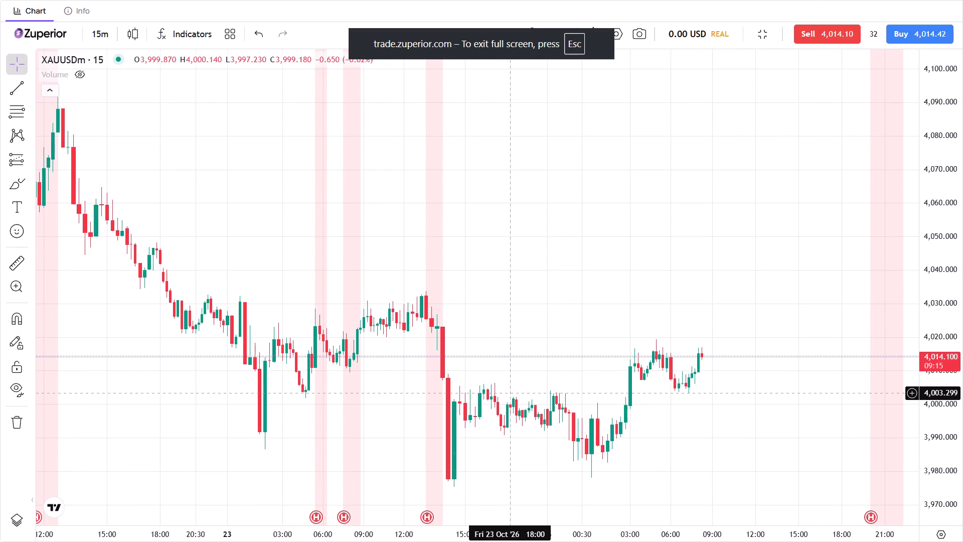
Add a Volume Profile Fixed Range to the XAUUSDm chart, spanning 26 Oct '26 from 01:00 to the latest candle at 08:15.
scroll(502, 362, "down", 3)
scroll(500, 344, "up", 6)
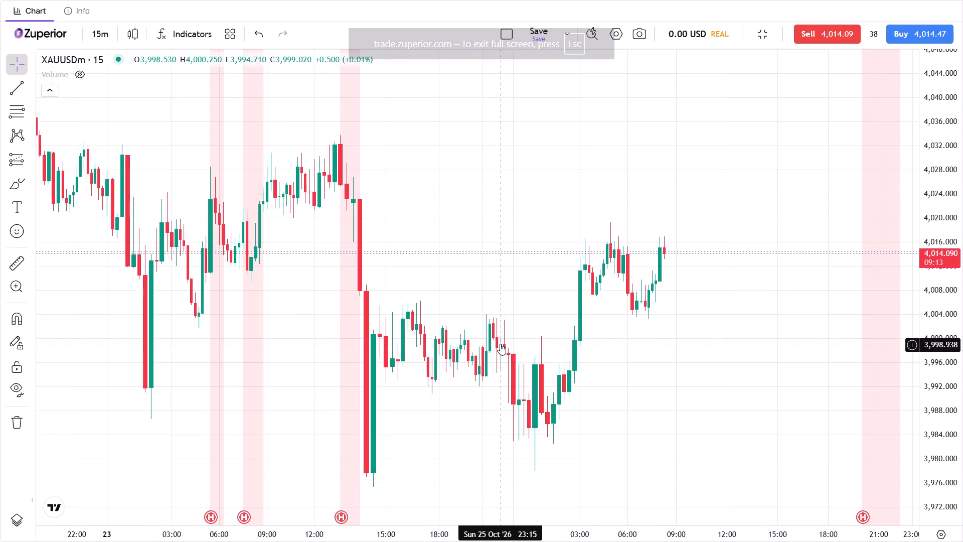
scroll(500, 344, "up", 6)
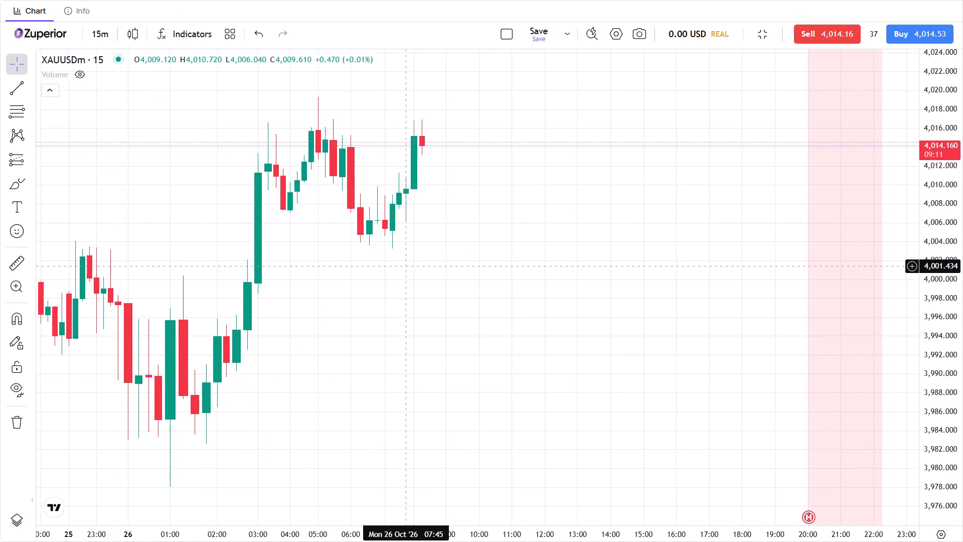
left_click_drag(423, 174, 513, 321)
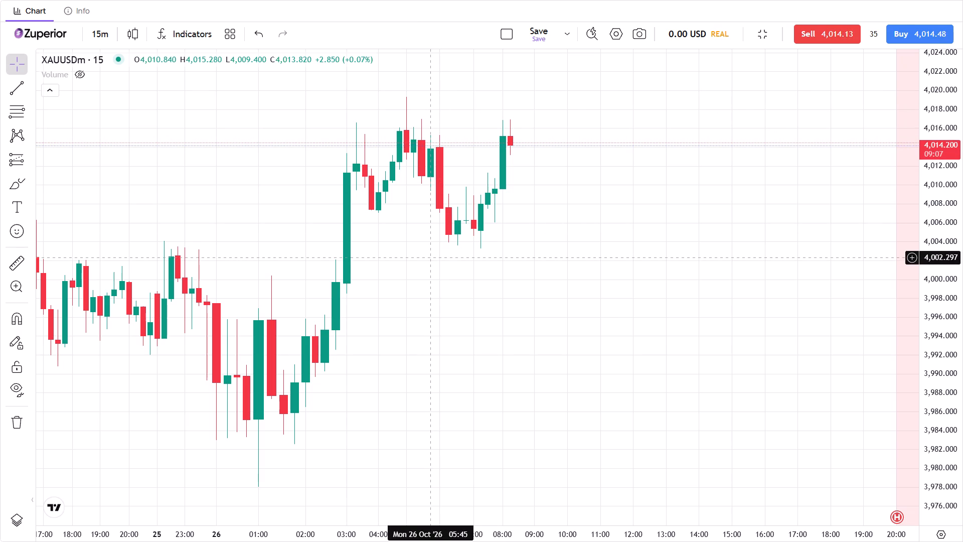
left_click(194, 36)
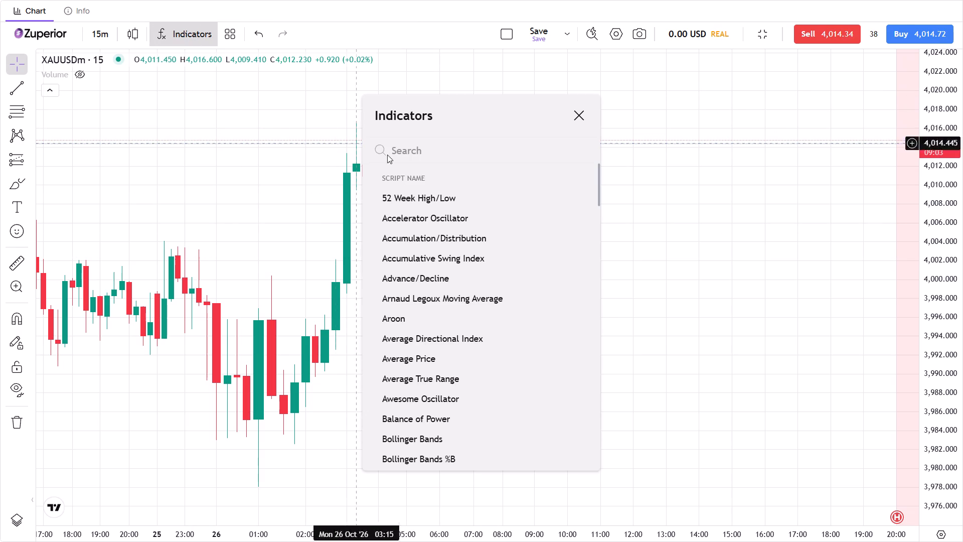
key("v")
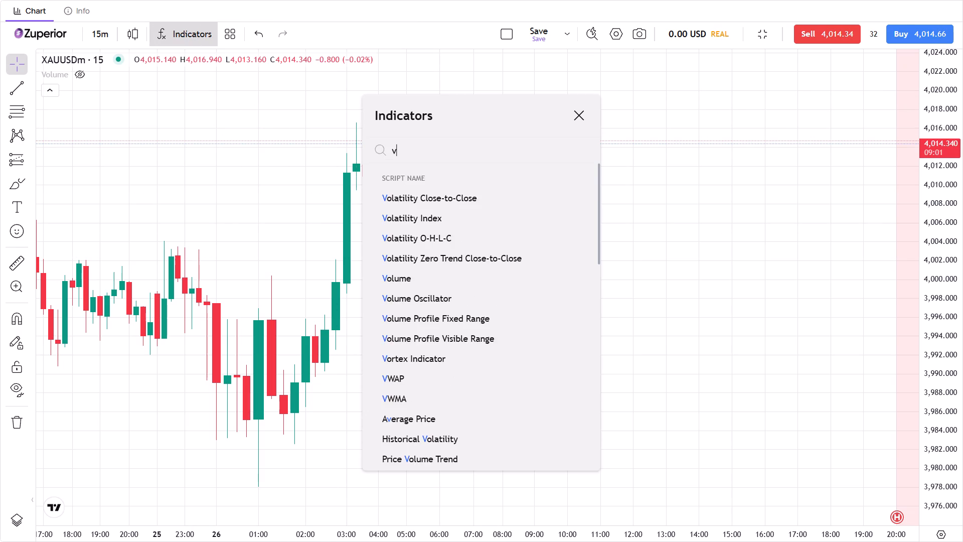
type("lu")
key("Down")
key("Down")
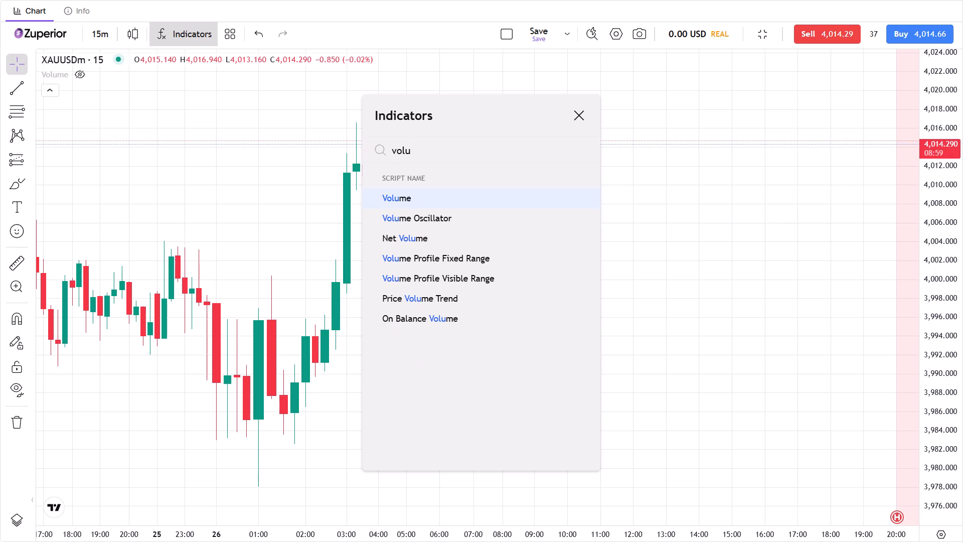
key("Down")
key("Down")
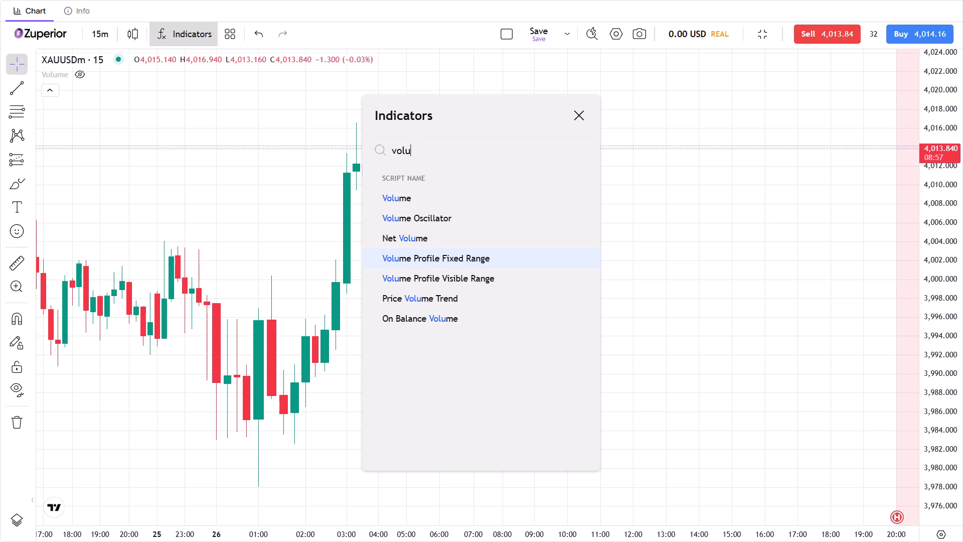
key("Return")
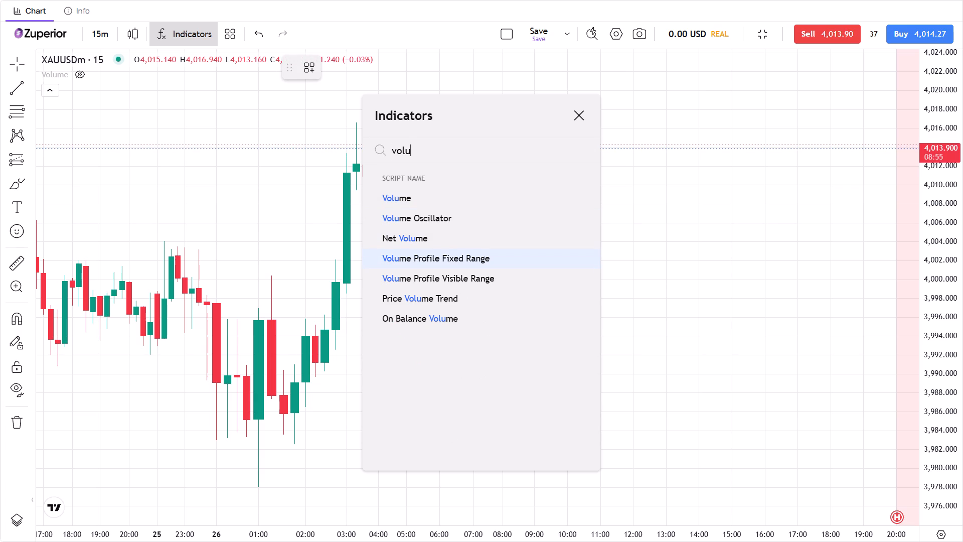
key("Return")
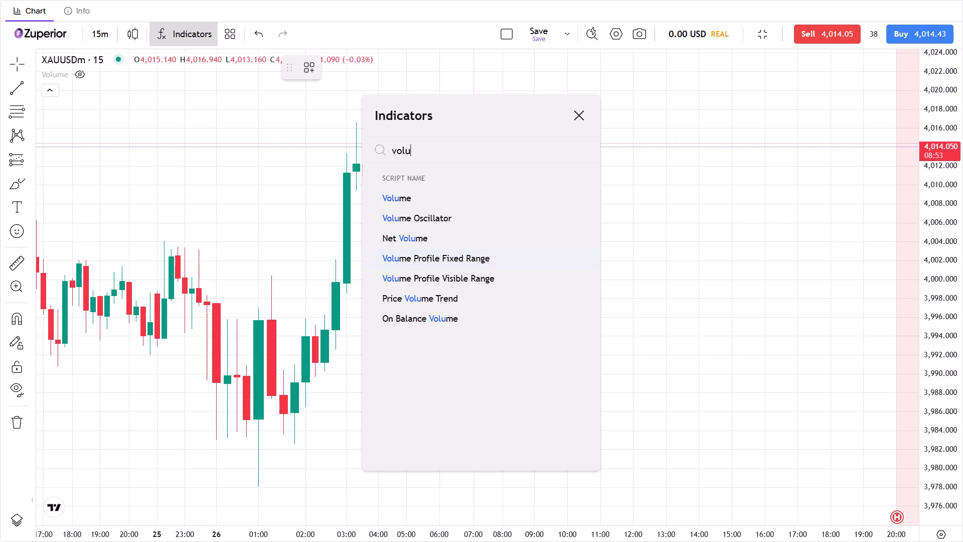
left_click(576, 114)
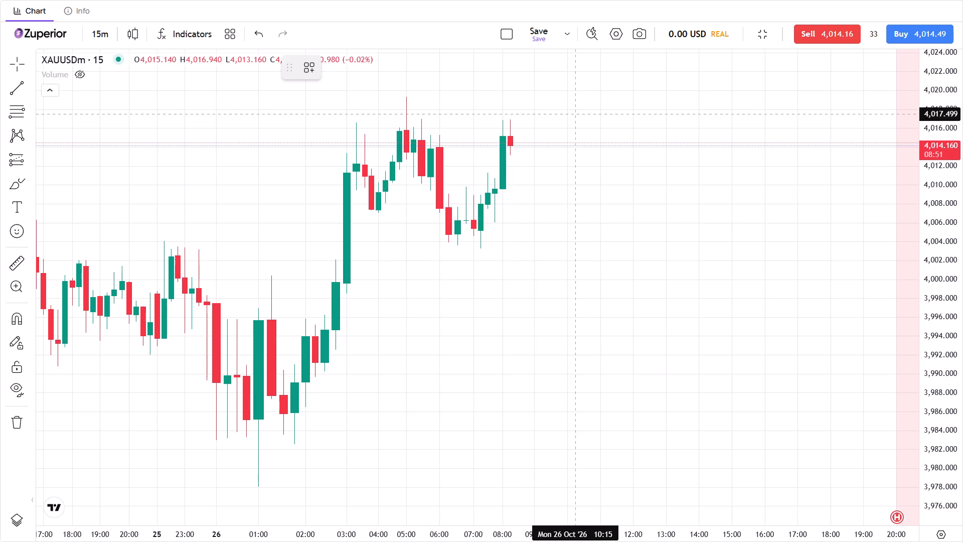
left_click(262, 241)
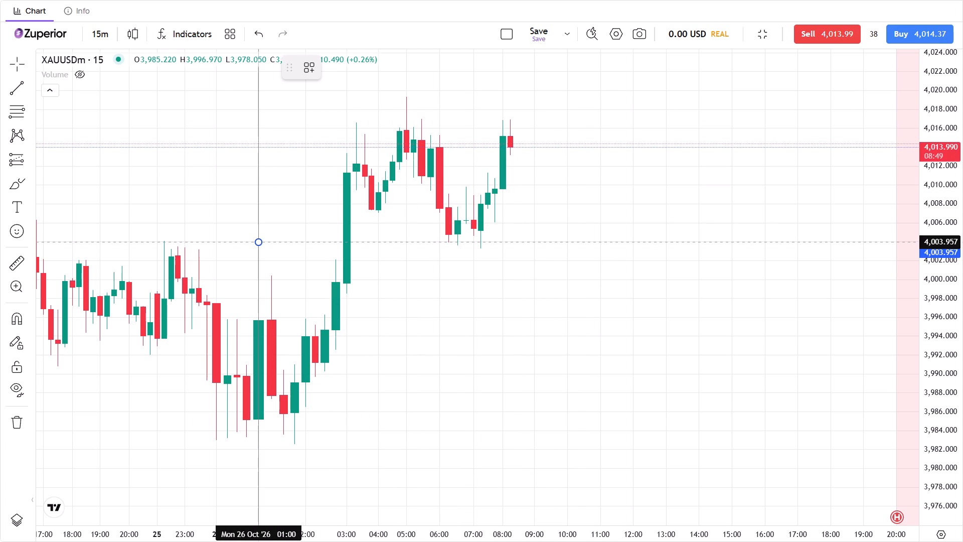
left_click(703, 241)
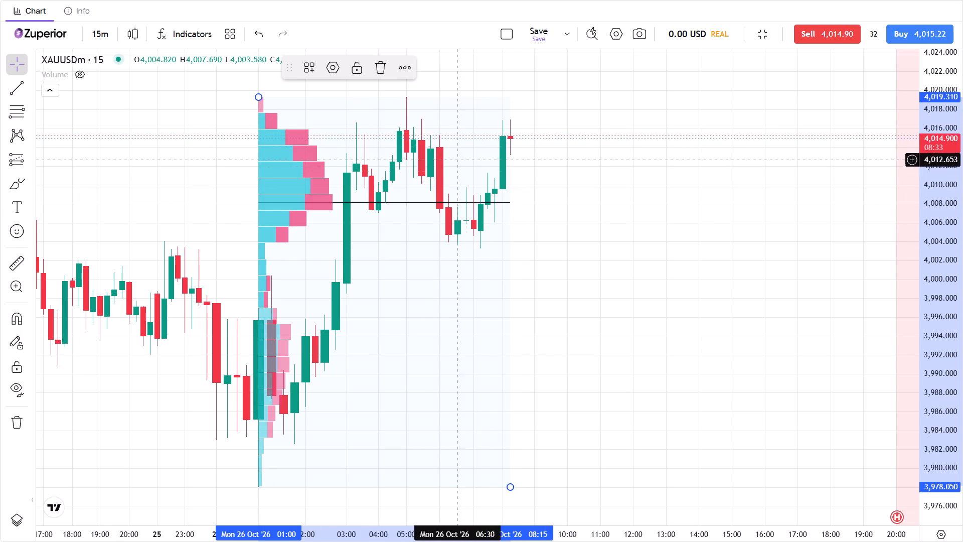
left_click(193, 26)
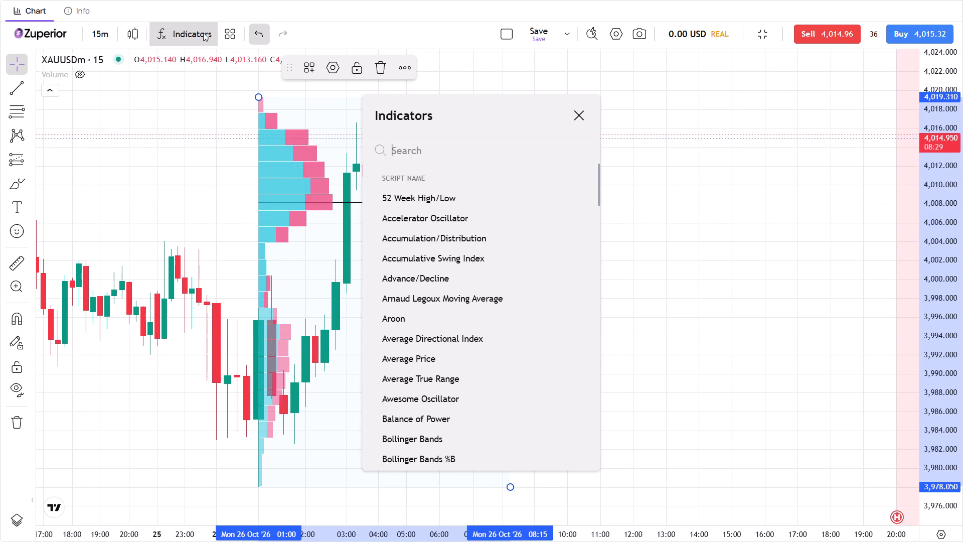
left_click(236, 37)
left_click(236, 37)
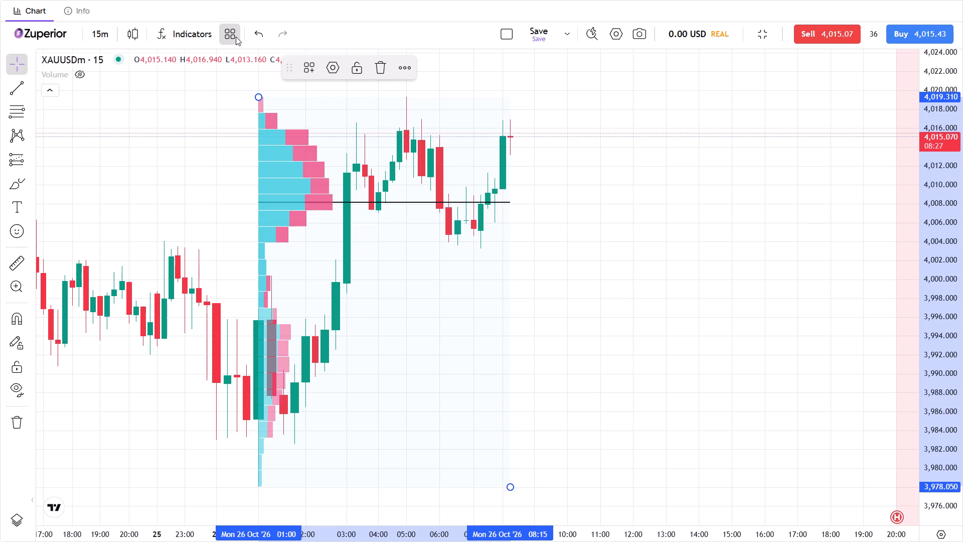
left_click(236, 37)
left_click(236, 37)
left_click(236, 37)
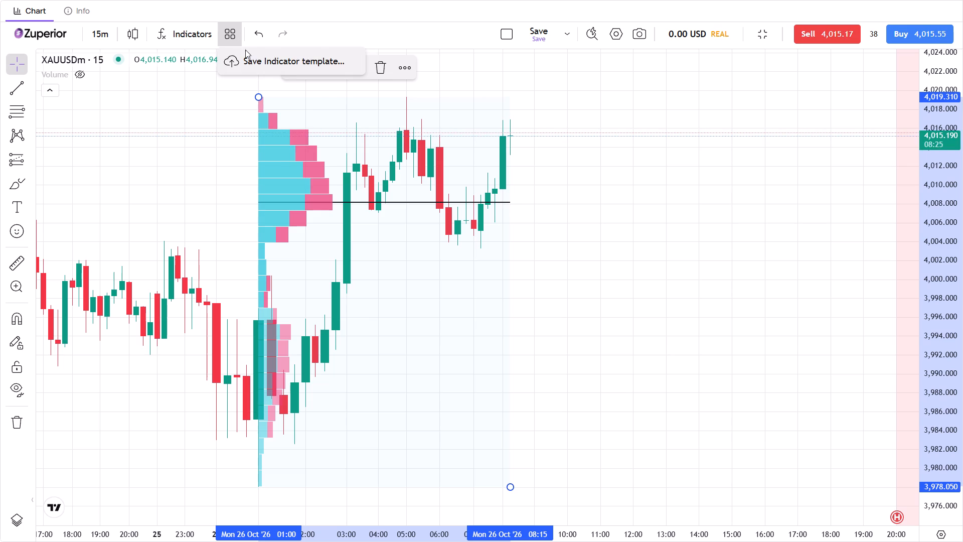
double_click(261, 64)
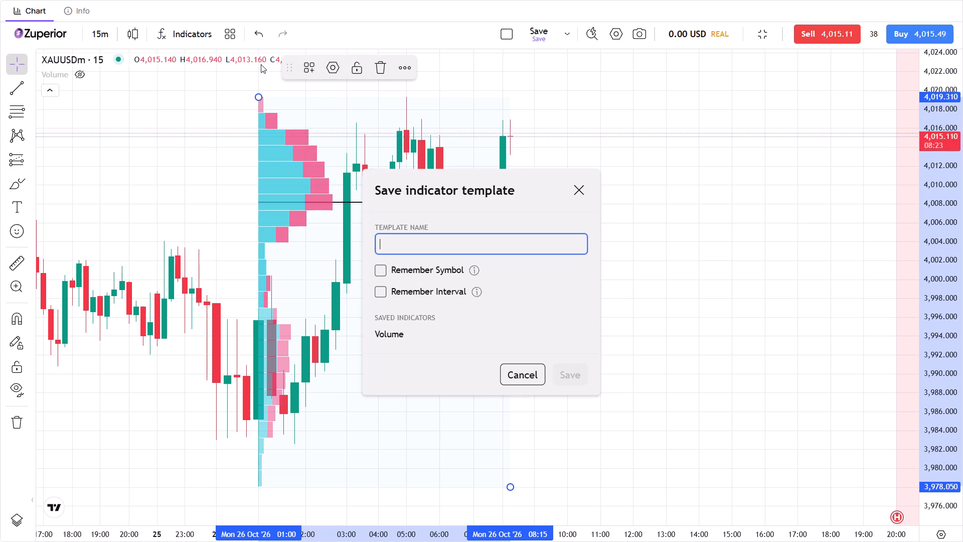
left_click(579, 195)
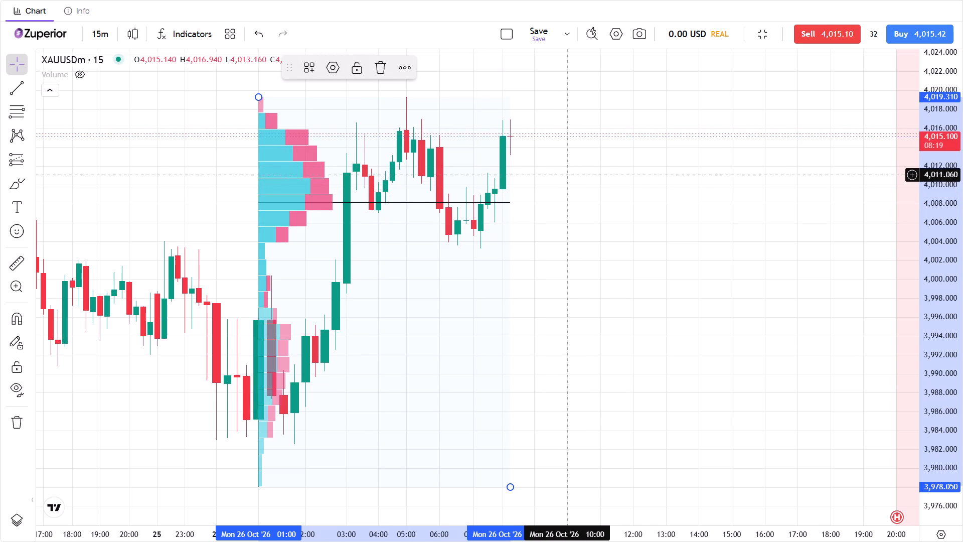
Leave the full-screen chart, switch to the TradingView XAUUSD chart and place a market buy order sized at 36.95% of balance.
left_click(487, 52)
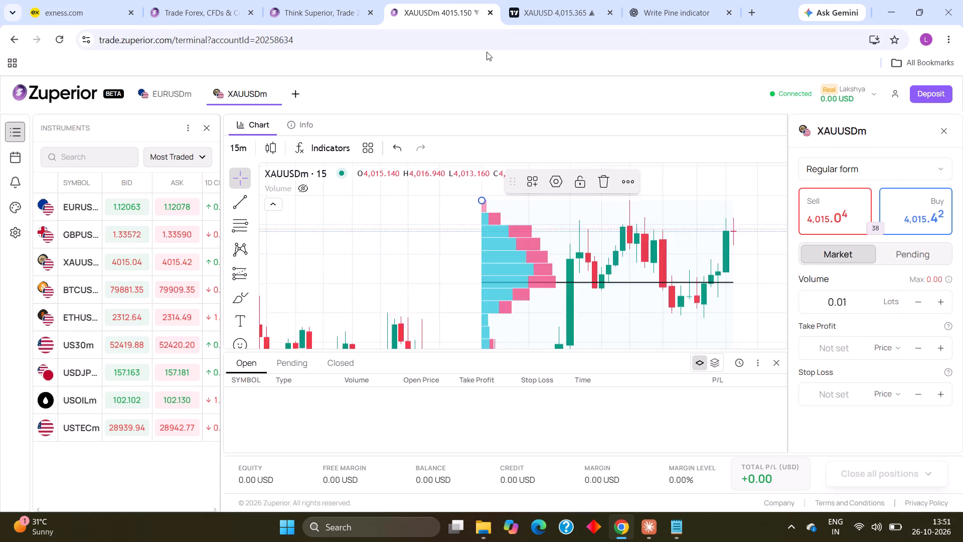
left_click(562, 9)
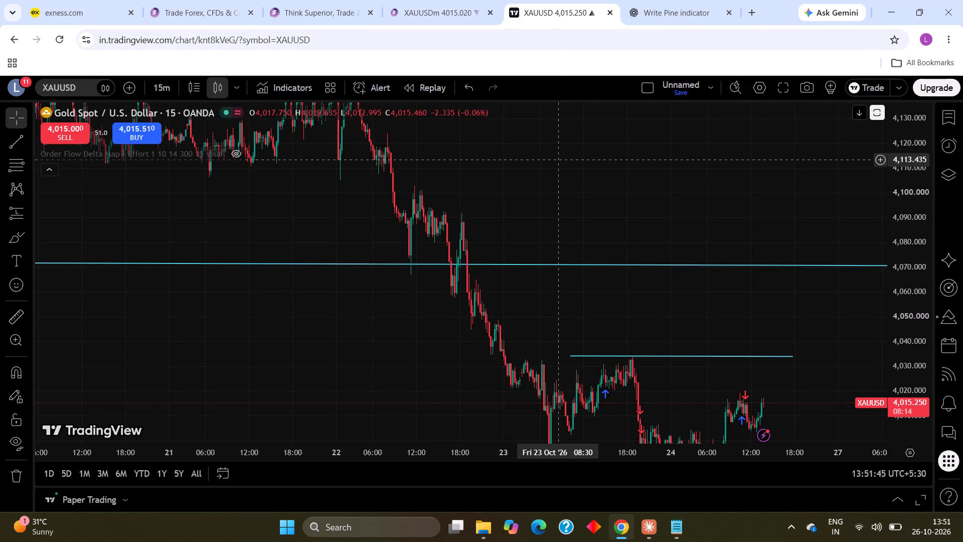
key("shift+b")
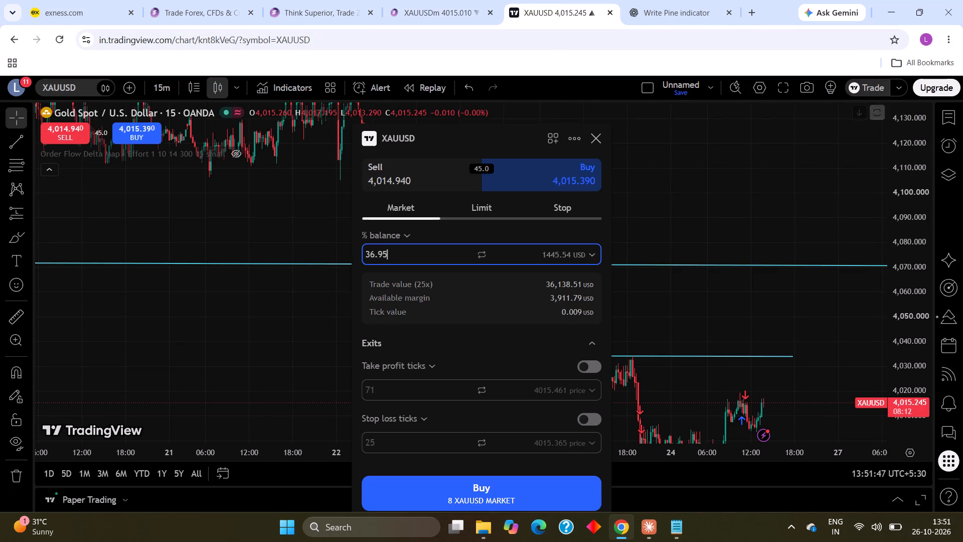
left_click(568, 497)
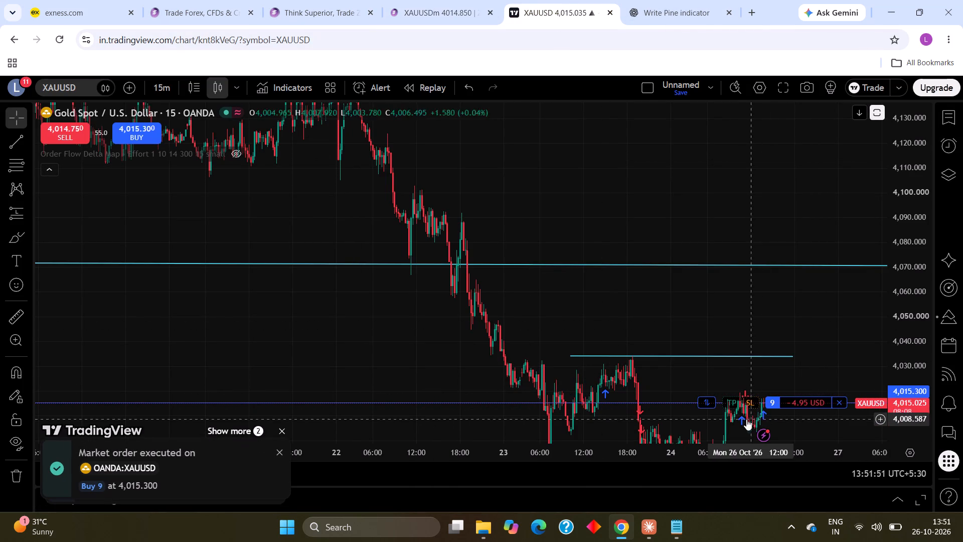
Set a pending take-profit level for the open XAUUSD buy position at about 4,069, near the upper drawn horizontal line.
left_click_drag(728, 399, 724, 314)
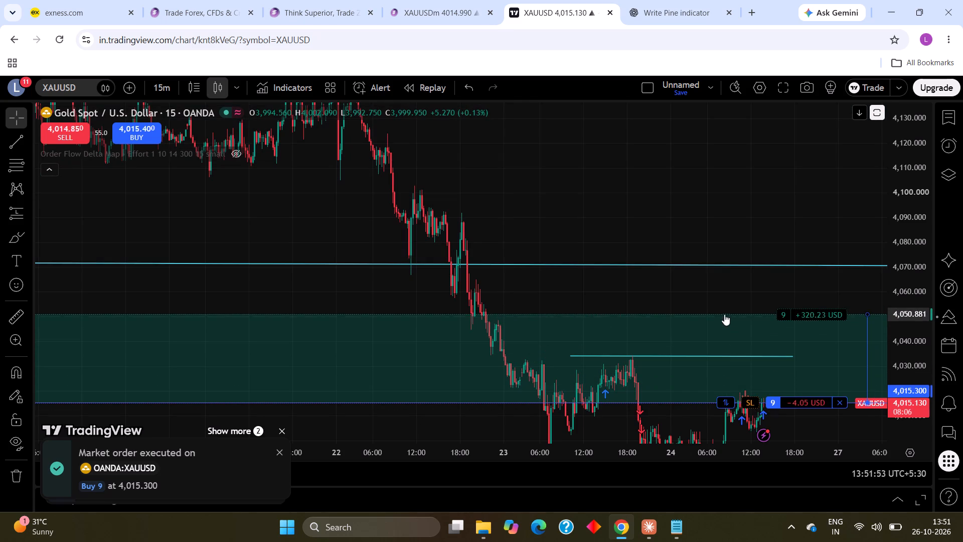
left_click_drag(724, 314, 722, 191)
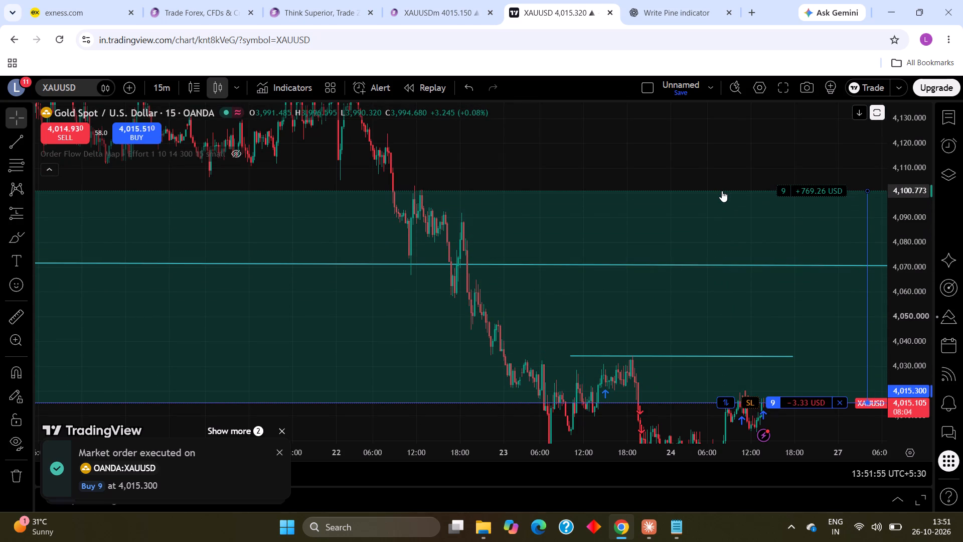
left_click_drag(722, 191, 749, 268)
left_click(719, 212)
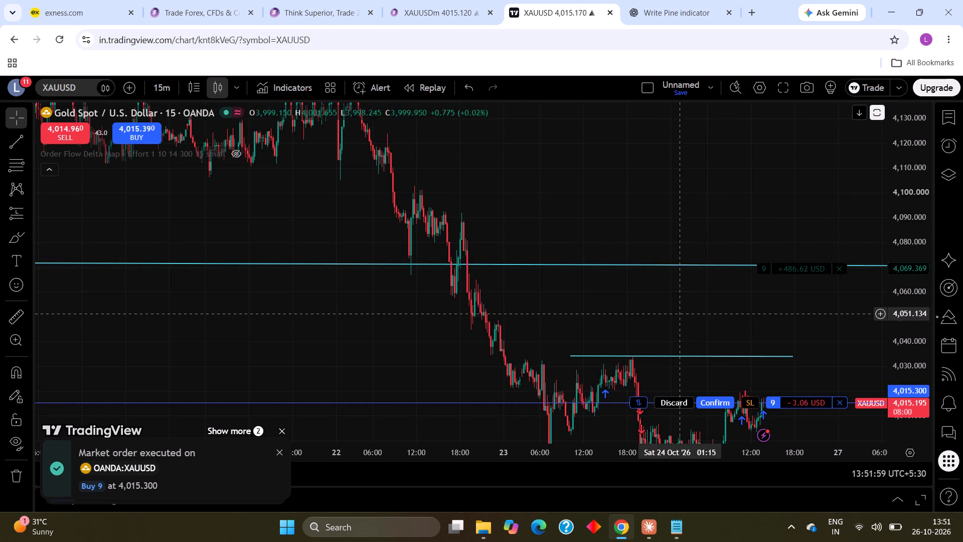
Switch back to the Zuperior terminal and view the XAUUSDm chart with its whole fixed-range volume profile in full screen.
left_click(446, 11)
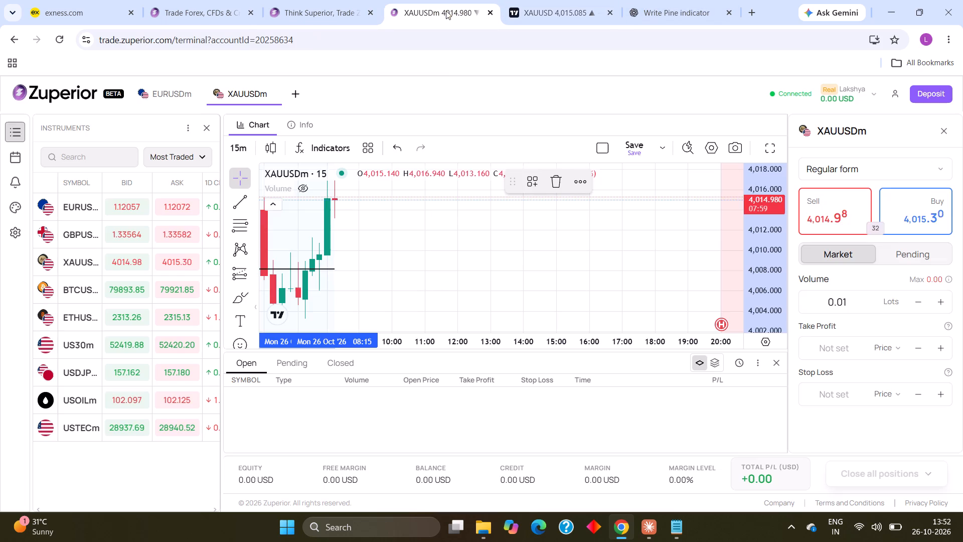
scroll(397, 252, "up", 2)
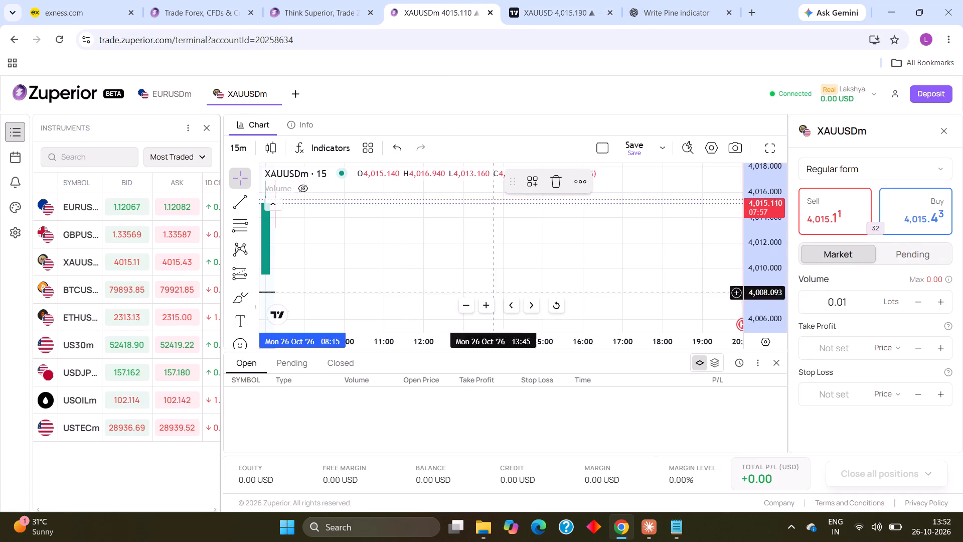
left_click(771, 151)
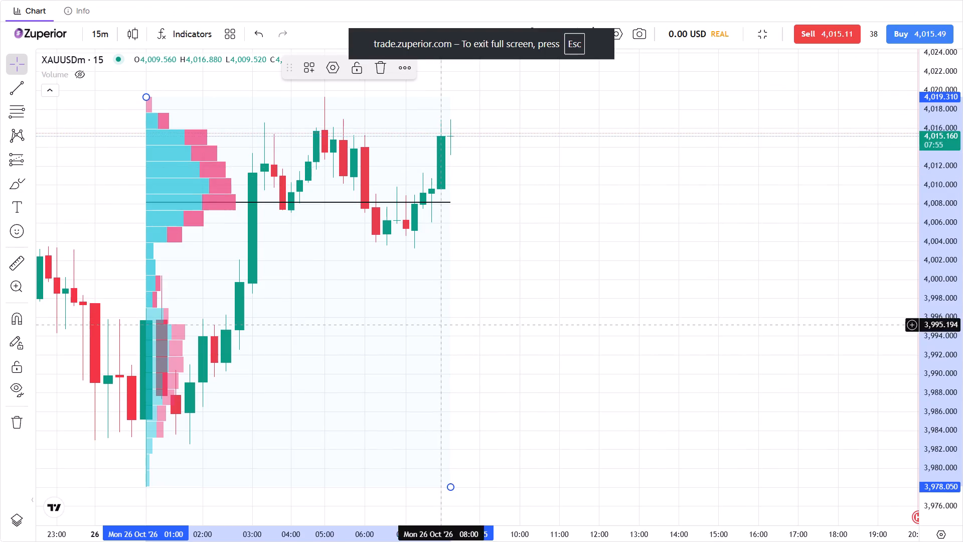
left_click_drag(390, 304, 616, 382)
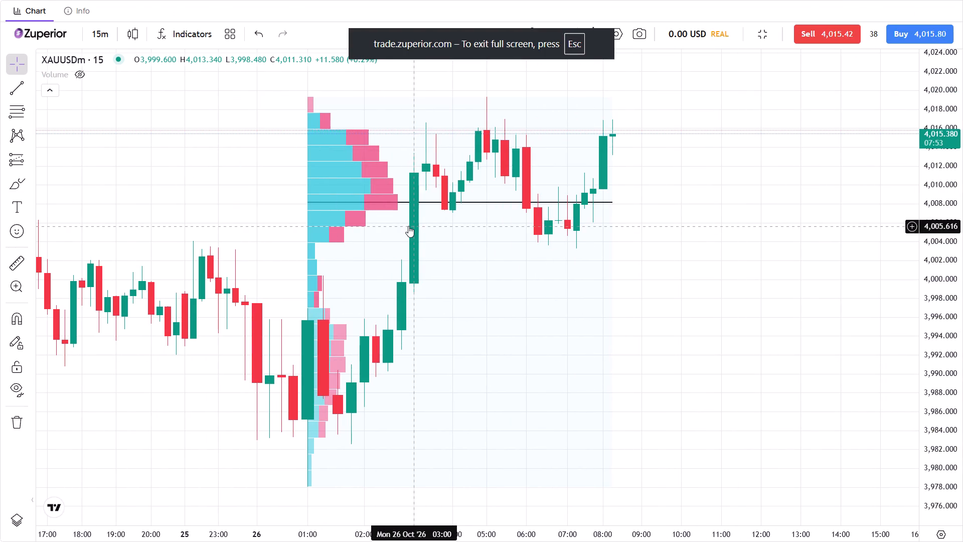
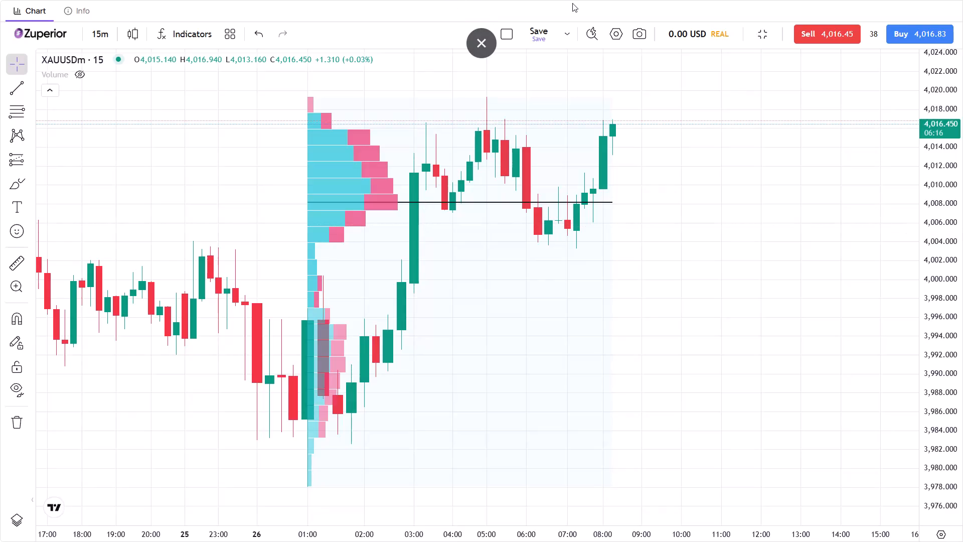
Switch to the TradingView XAUUSD chart, add a stop-loss at about 4,011 to the buy position and confirm it with the pending take-profit.
left_click(489, 48)
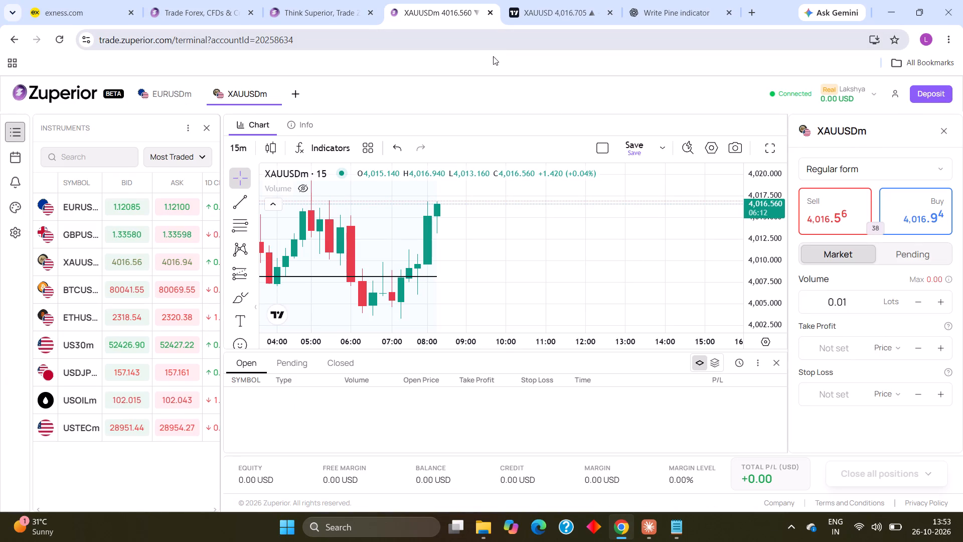
left_click(534, 24)
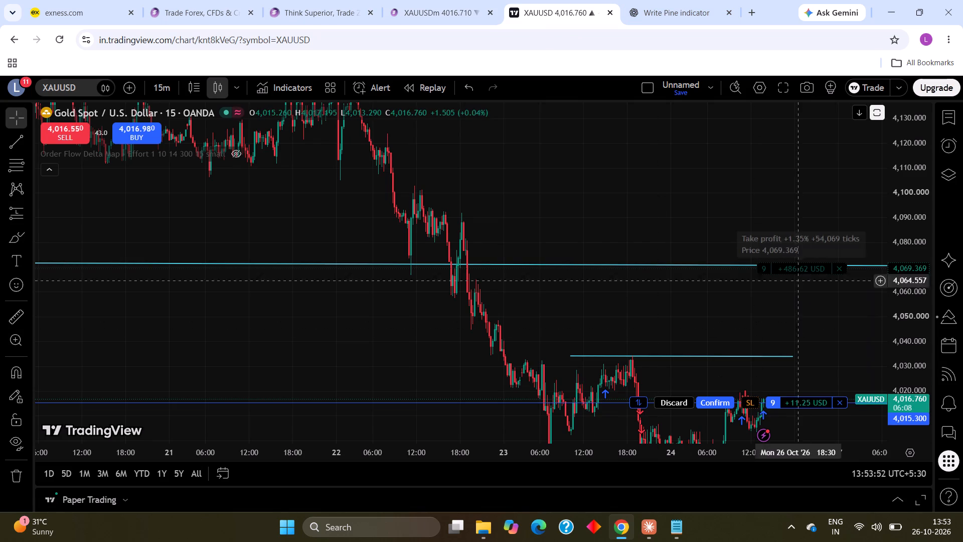
left_click_drag(746, 397, 750, 420)
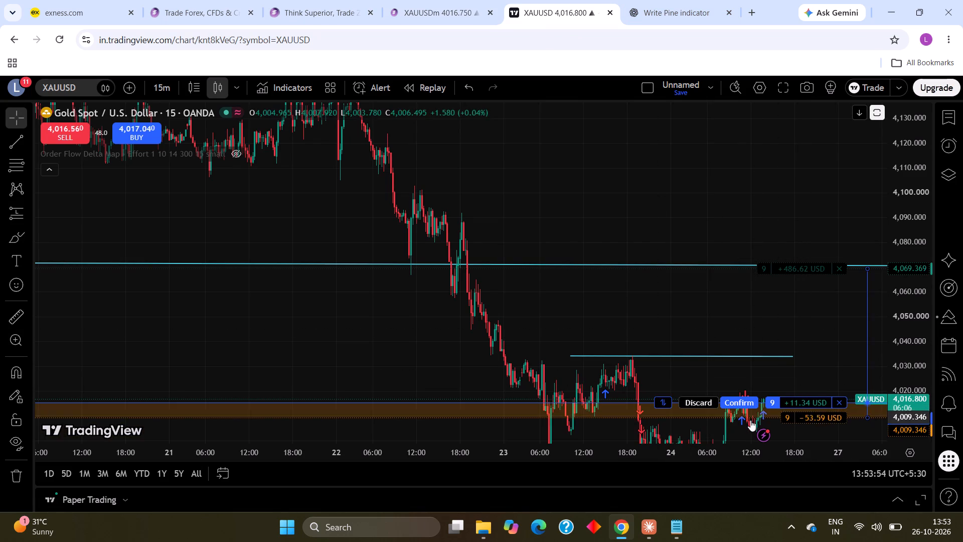
left_click_drag(750, 420, 752, 425)
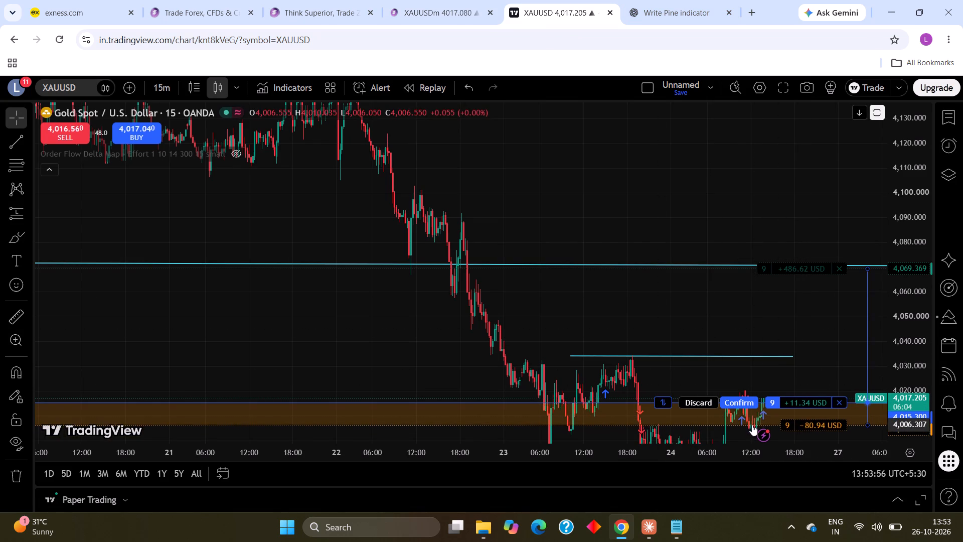
left_click_drag(752, 425, 749, 413)
left_click(745, 405)
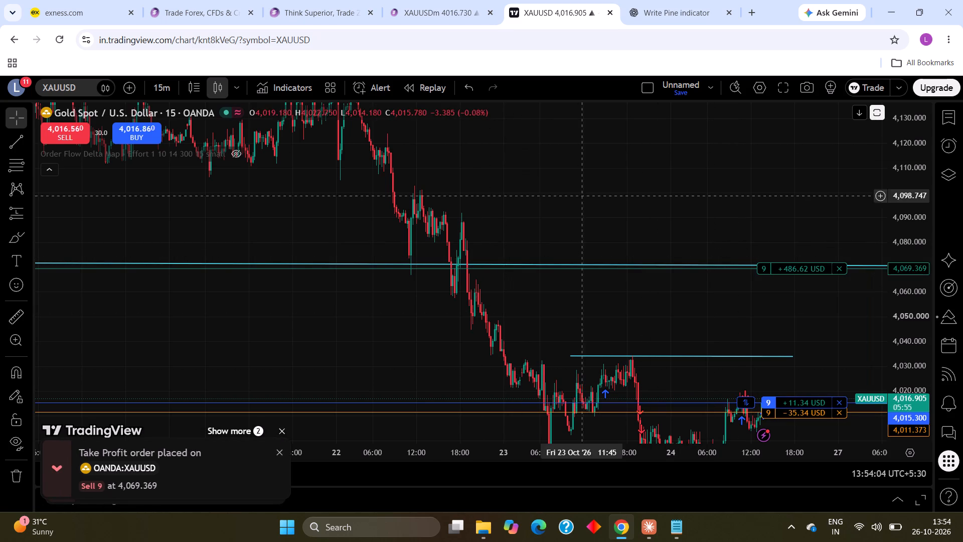
Switch back to the Zuperior terminal and examine the XAUUSDm fixed-range volume profile and latest candles in full screen.
left_click(453, 7)
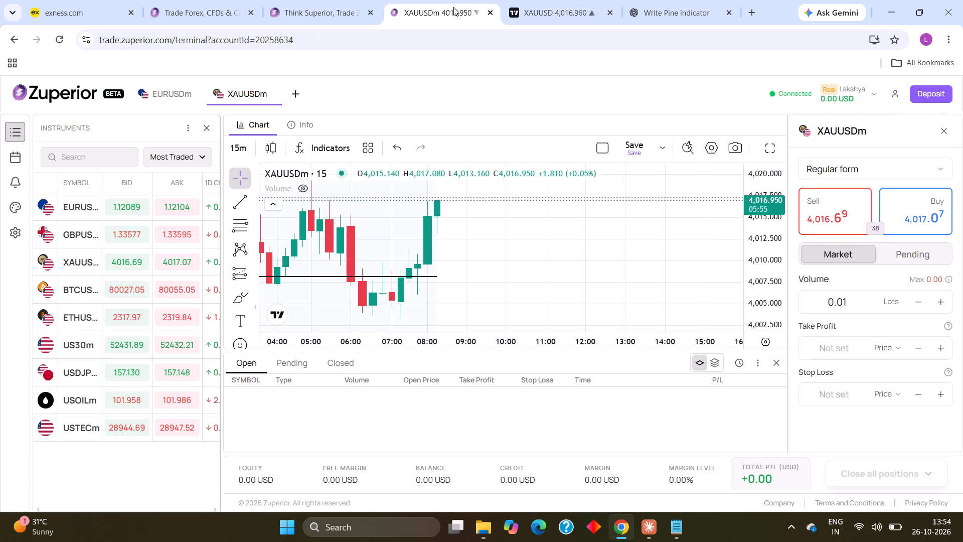
scroll(507, 276, "down", 4)
scroll(676, 241, "down", 1)
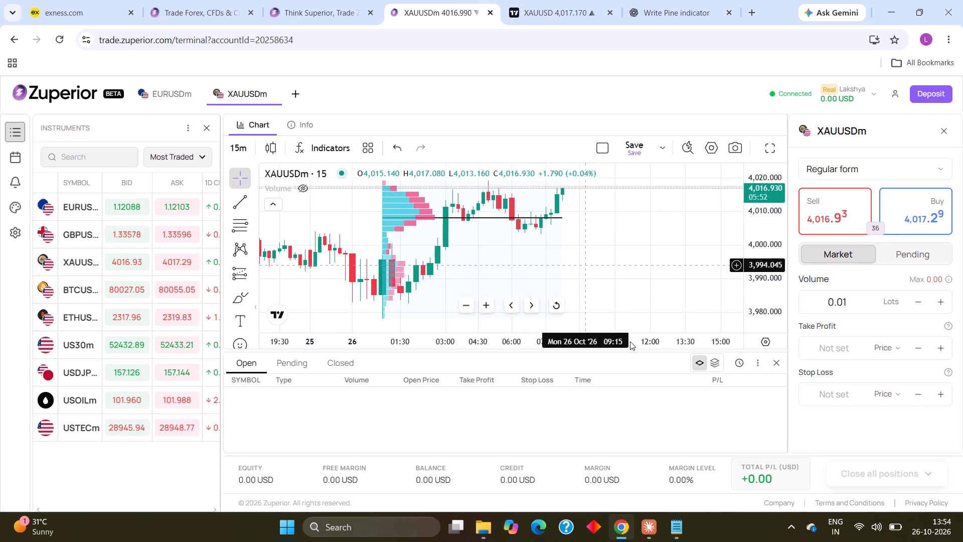
left_click(771, 145)
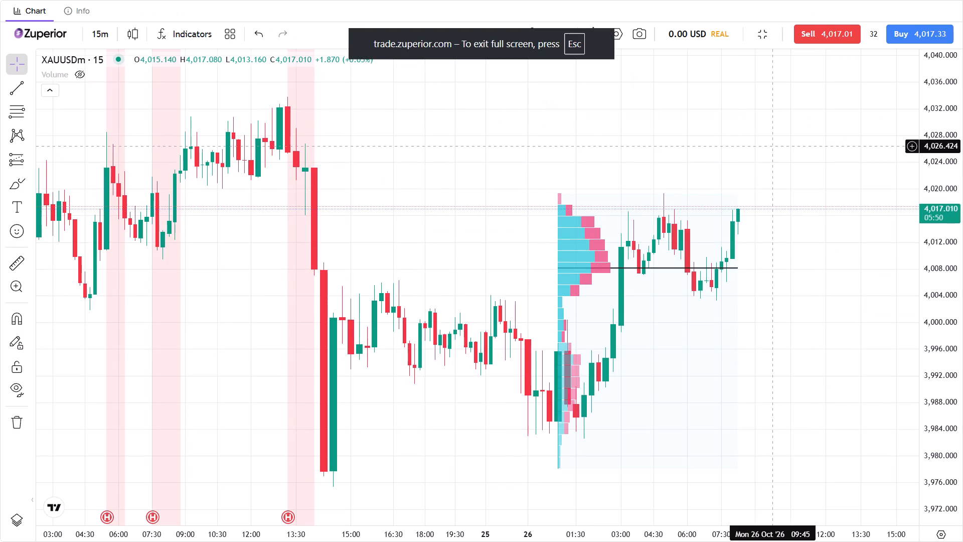
left_click_drag(714, 301, 660, 323)
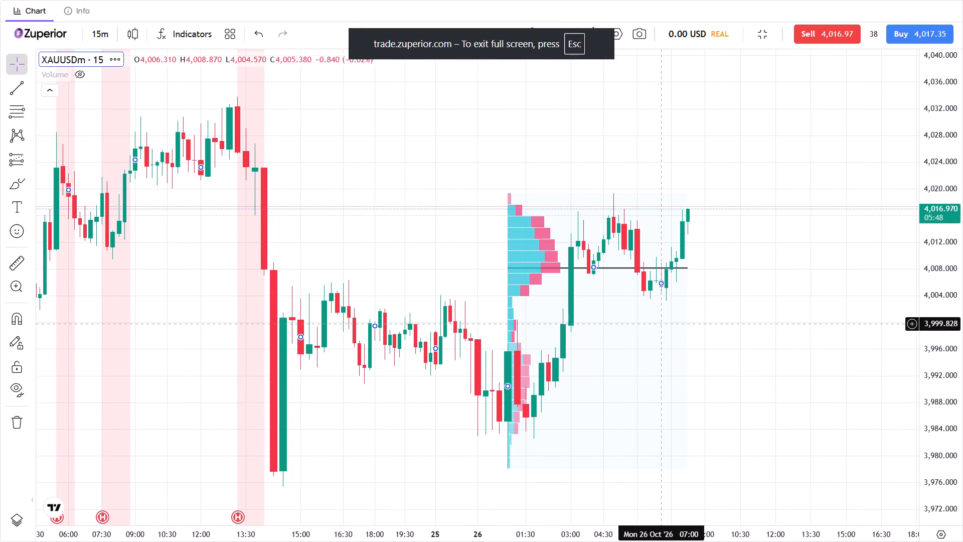
scroll(681, 308, "up", 7)
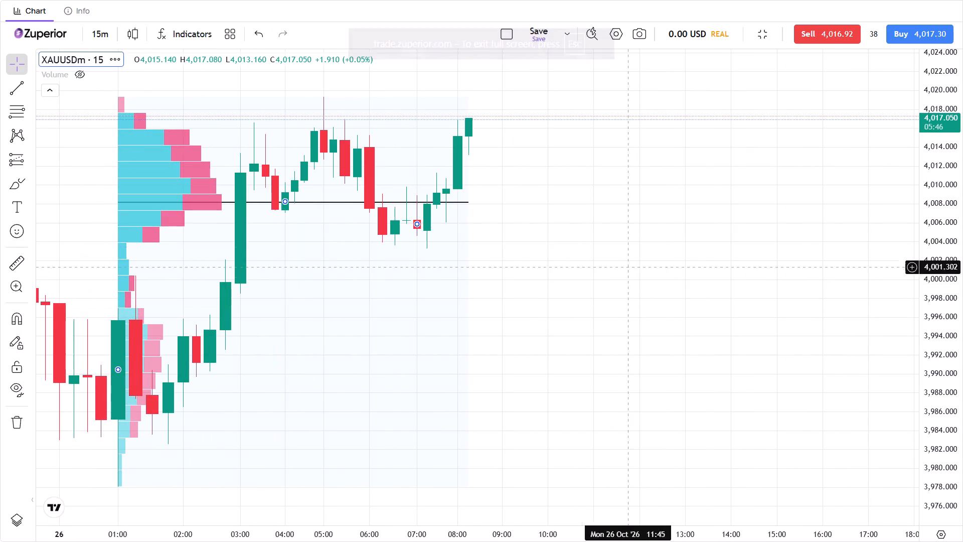
left_click_drag(543, 217, 651, 427)
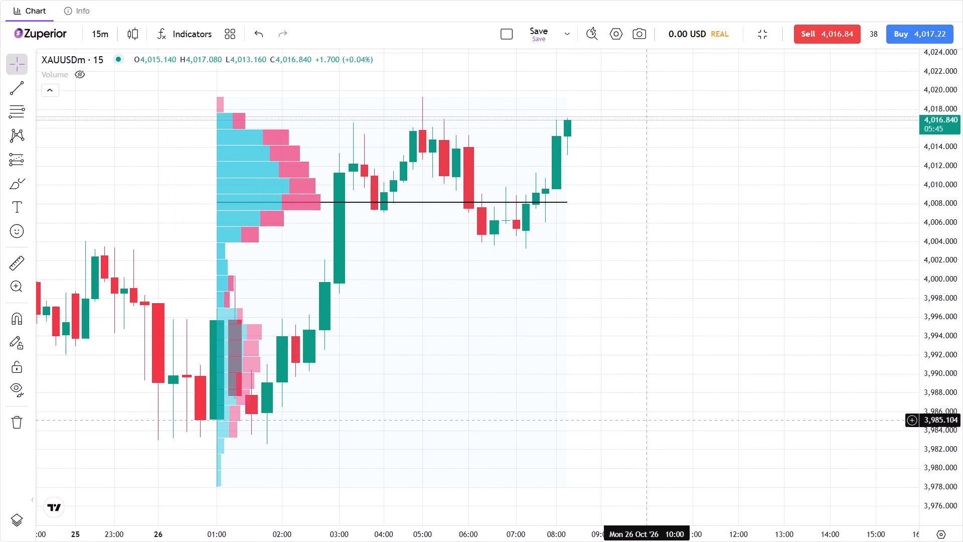
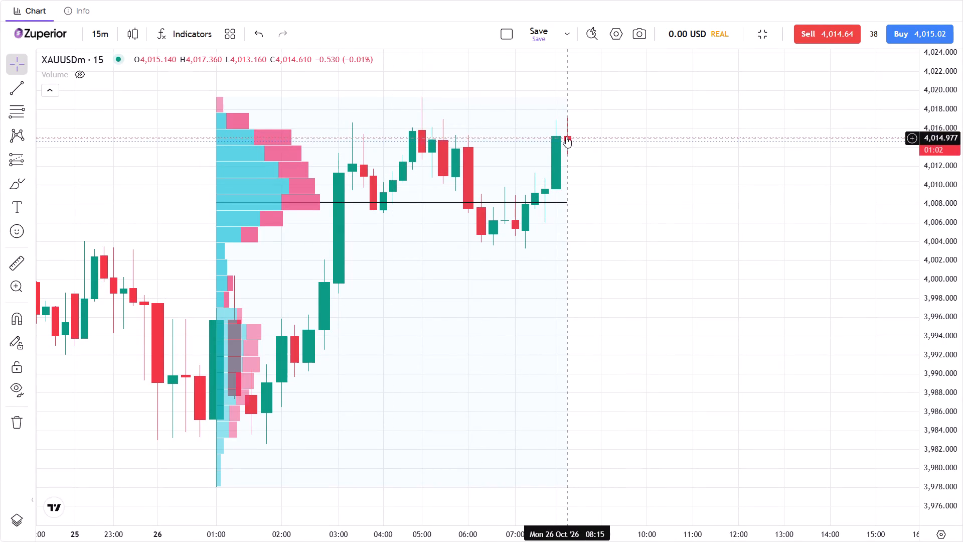
Examine the XAUUSDm fixed-range volume profile and the latest 15-minute candles at wider and closer ranges.
left_click_drag(564, 136, 562, 119)
left_click(562, 119)
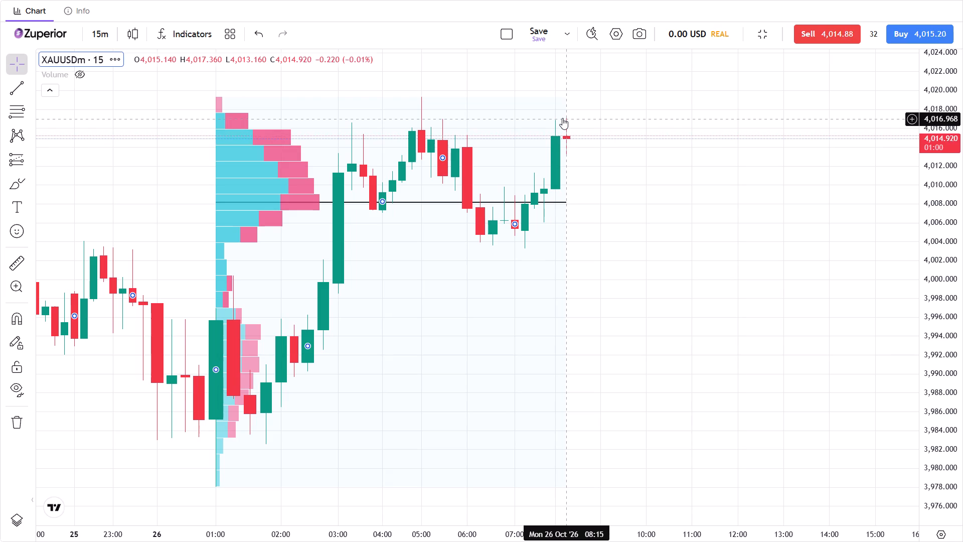
right_click(562, 118)
left_click(559, 98)
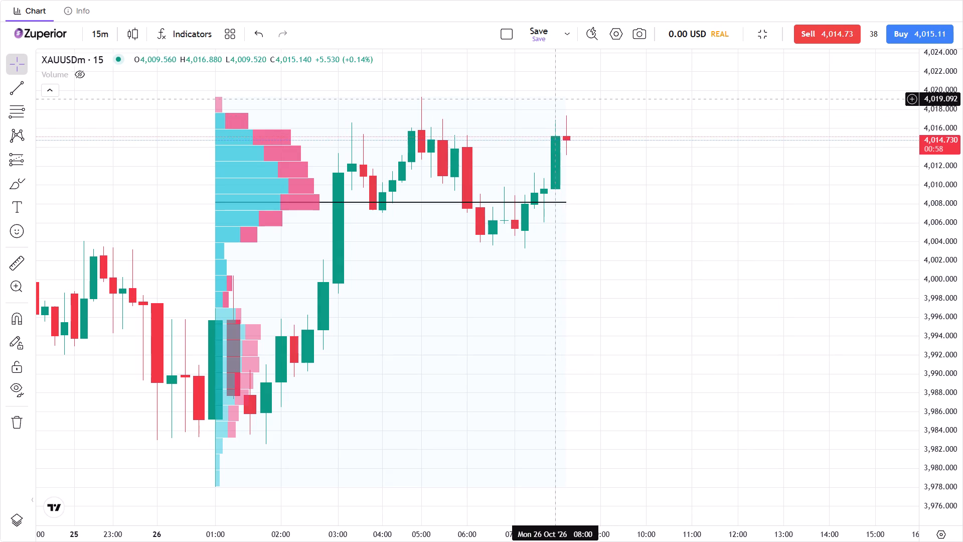
scroll(551, 133, "down", 4)
scroll(645, 482, "down", 2)
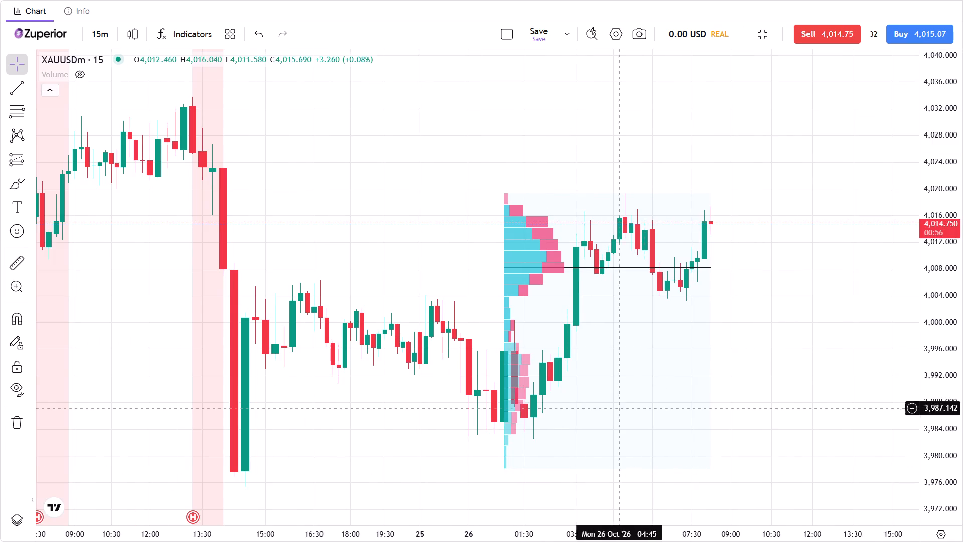
scroll(284, 174, "down", 5)
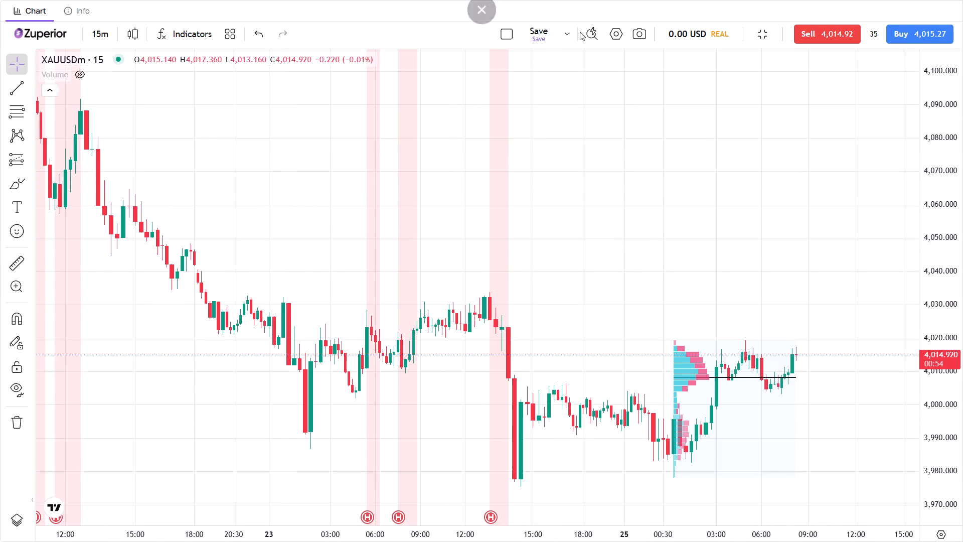
scroll(785, 267, "up", 10)
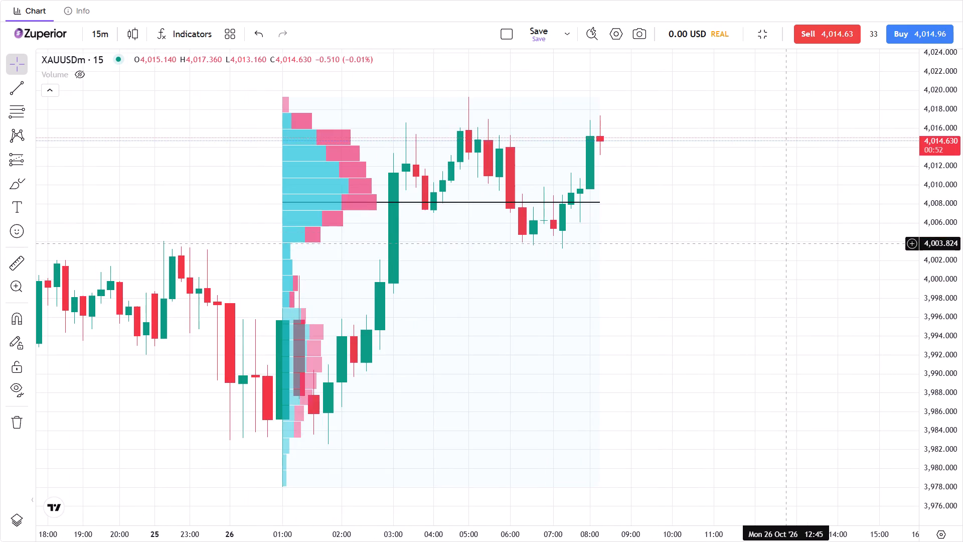
scroll(783, 202, "up", 9)
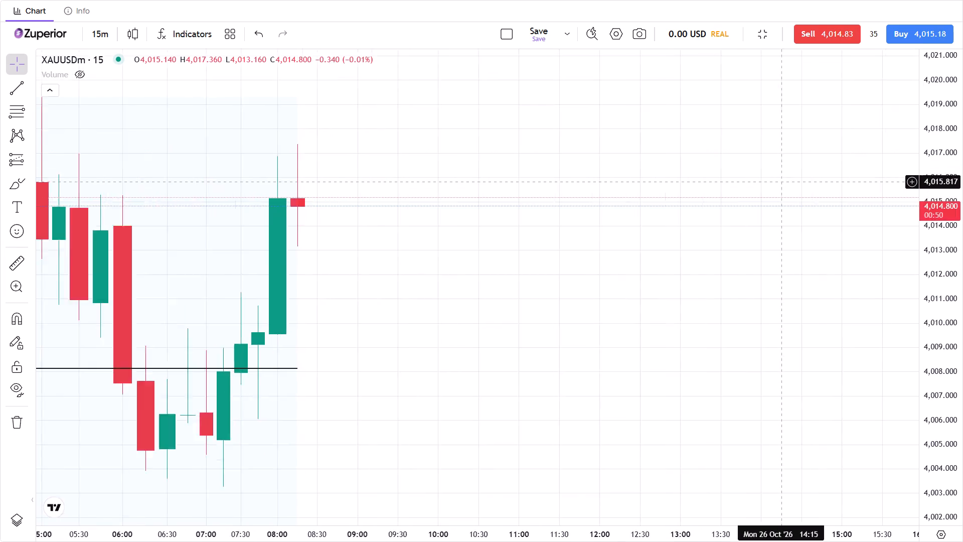
scroll(781, 182, "down", 3)
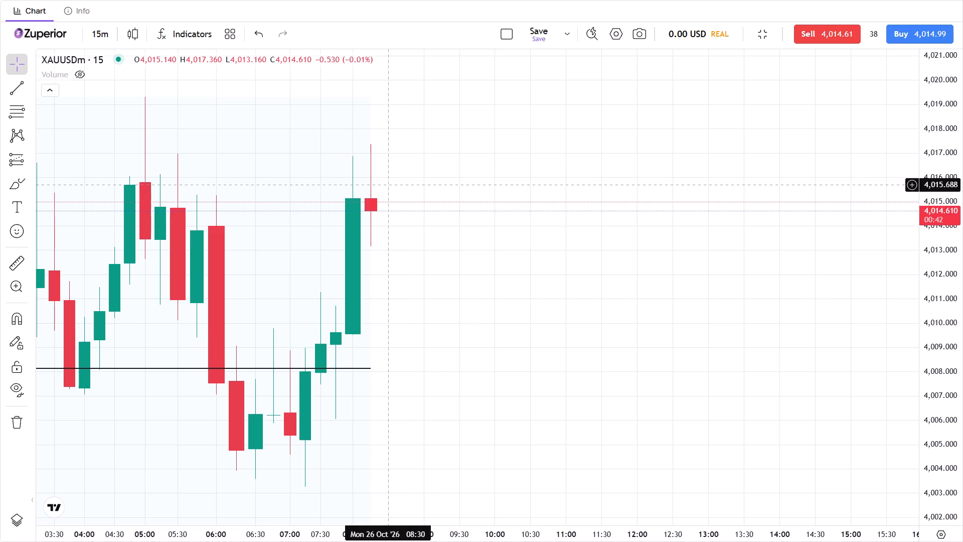
Leave full screen, check the open buy position on the TradingView XAUUSD chart, and return to the Zuperior chart in full screen.
left_click(476, 32)
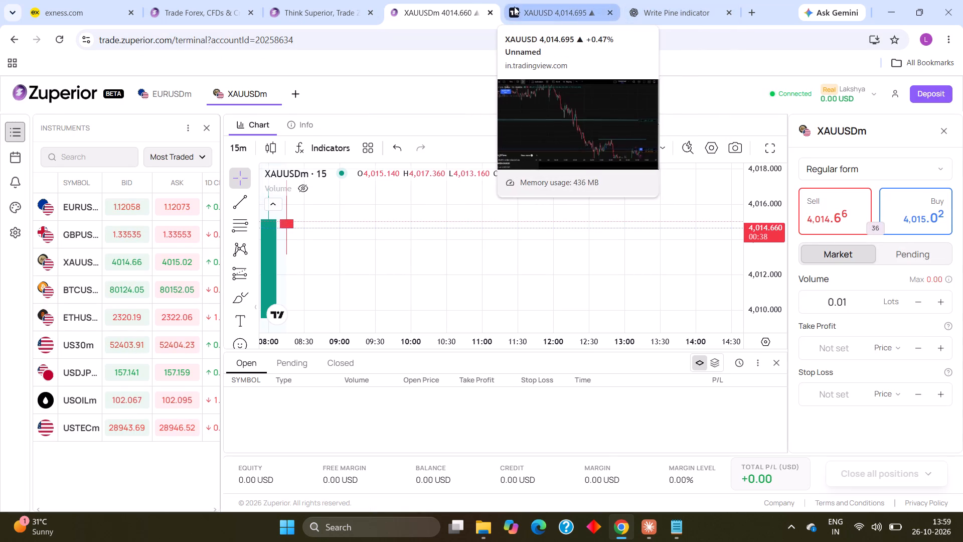
left_click(514, 7)
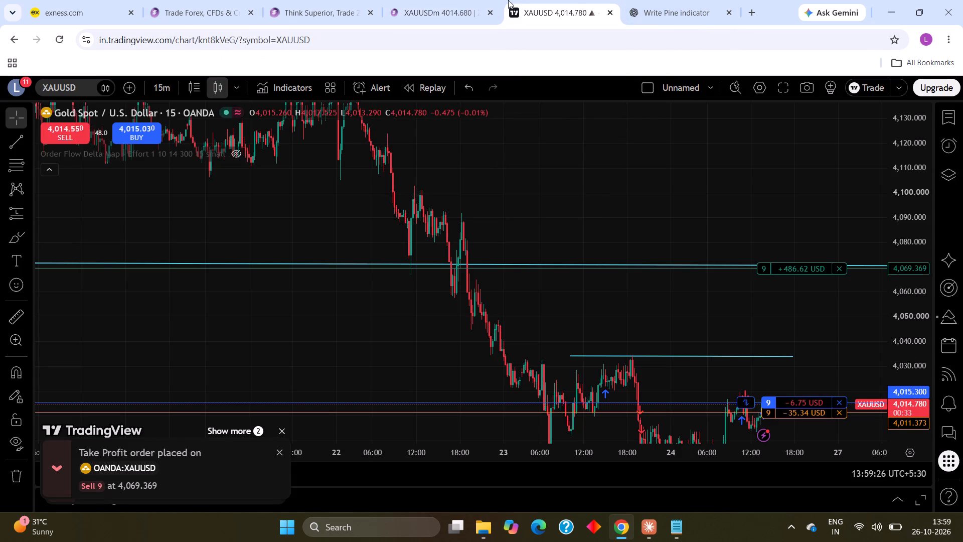
left_click(405, 0)
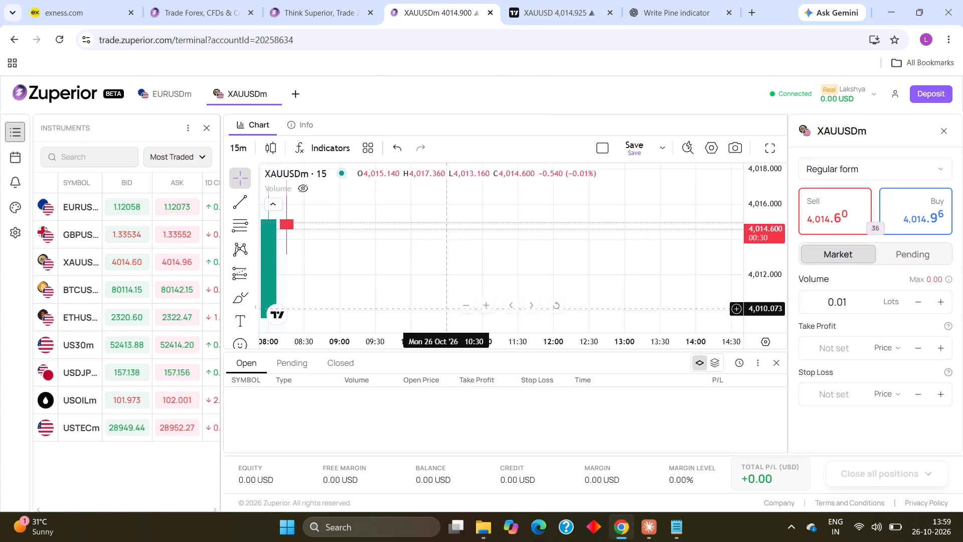
scroll(409, 255, "down", 11)
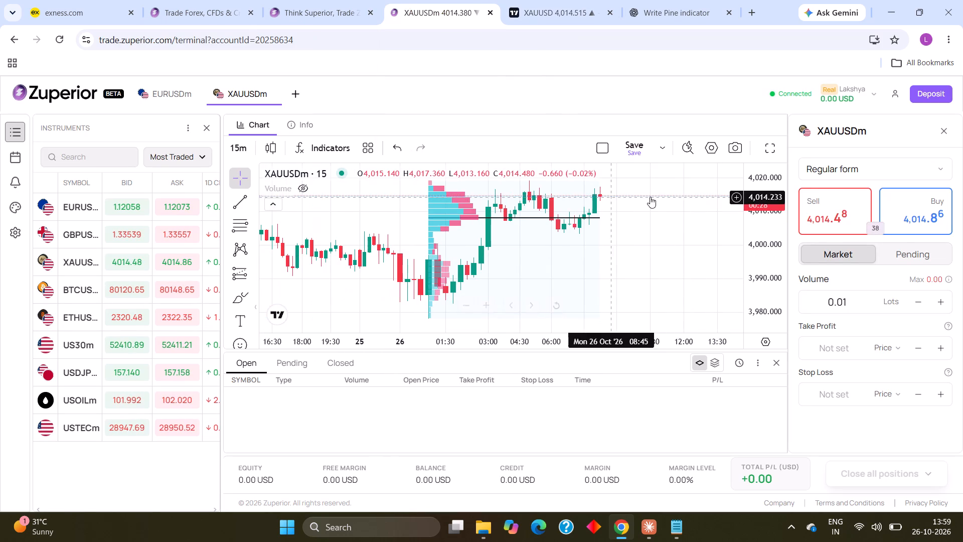
left_click(770, 146)
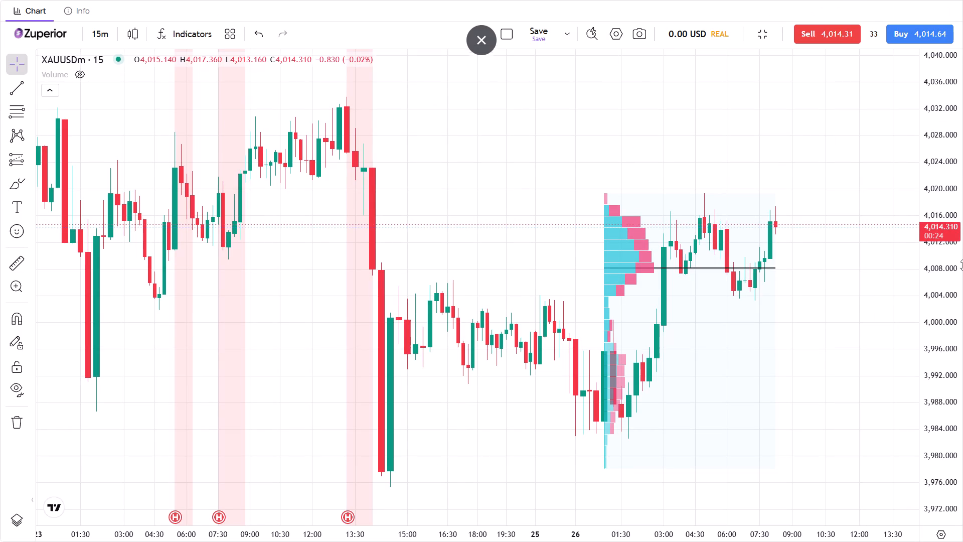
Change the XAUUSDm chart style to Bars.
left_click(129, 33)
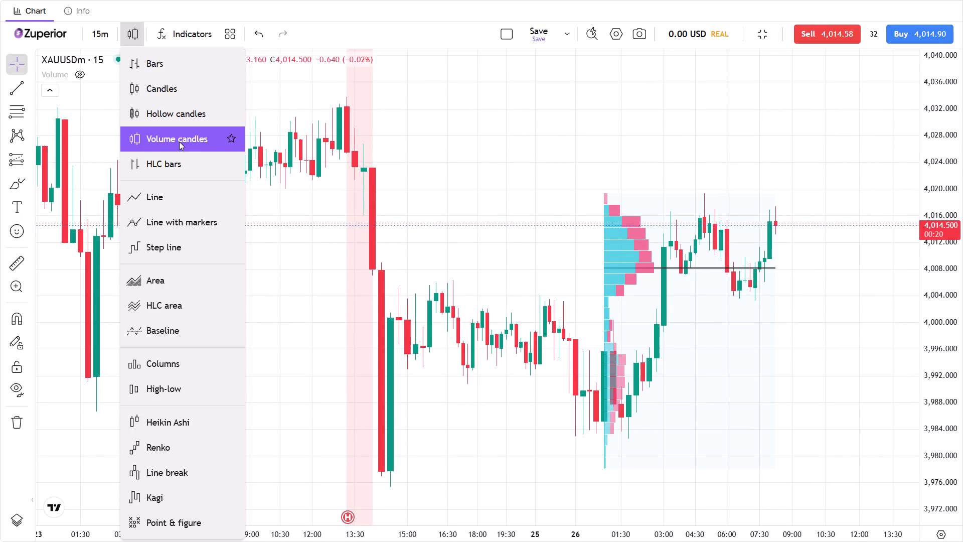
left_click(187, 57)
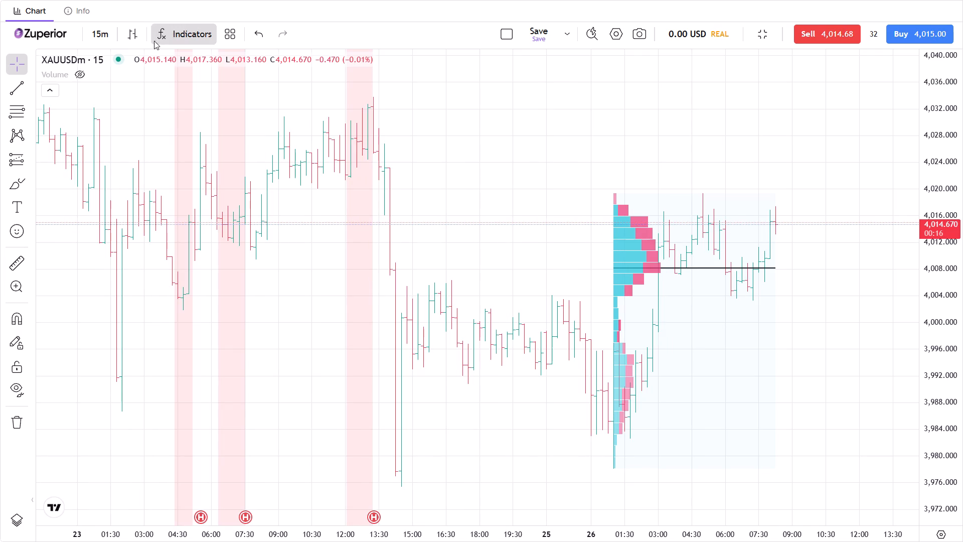
Set the XAUUSDm chart style to Candles, leaving full screen to do so.
left_click(140, 38)
left_click(136, 39)
double_click(139, 39)
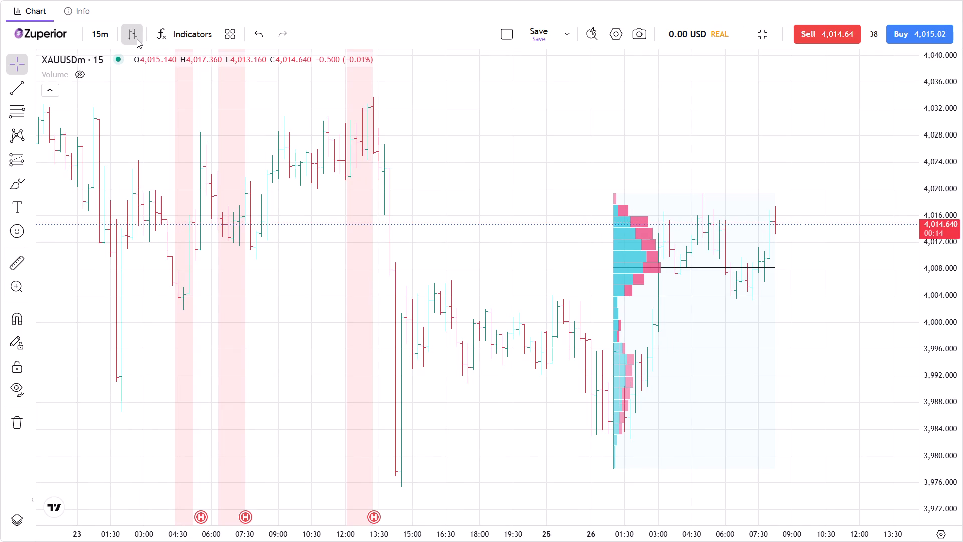
left_click(136, 39)
key("ctrl+r")
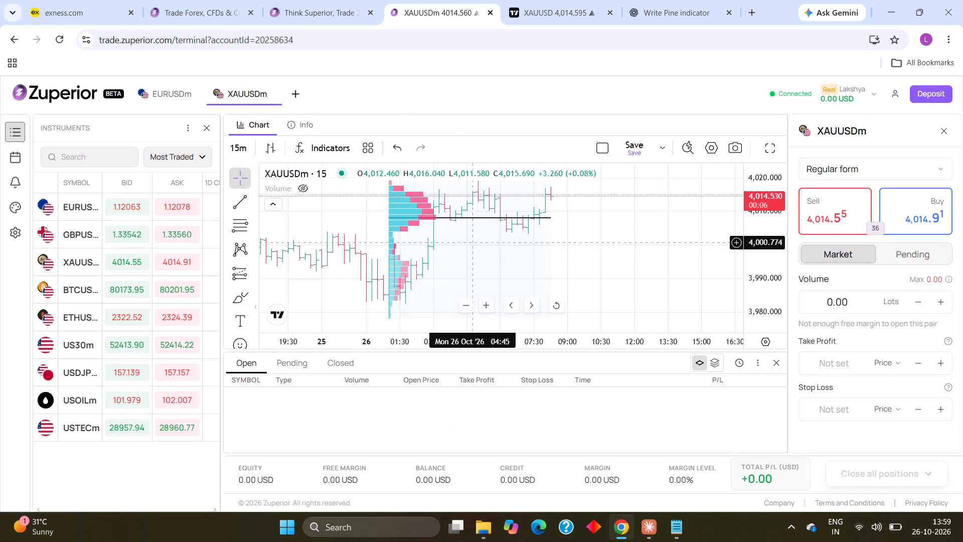
left_click(272, 139)
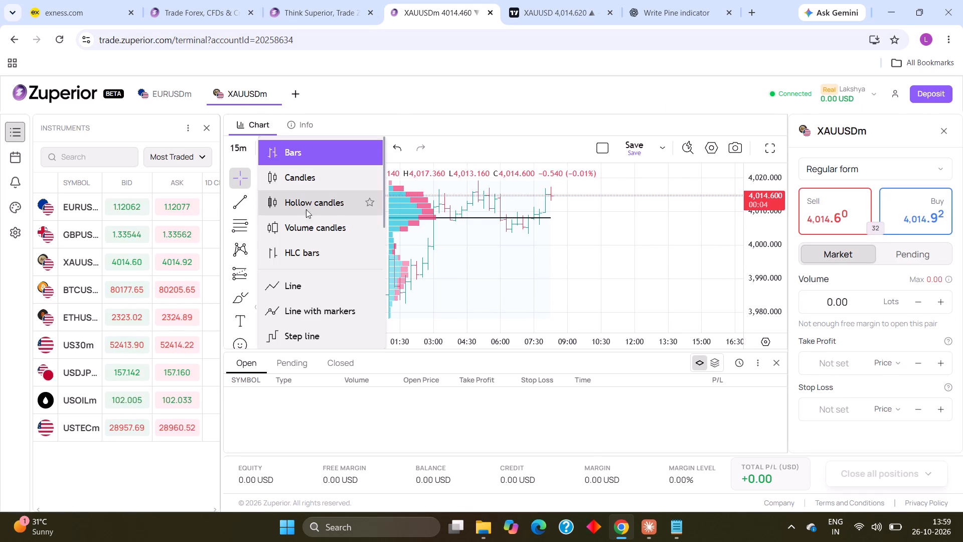
left_click(316, 183)
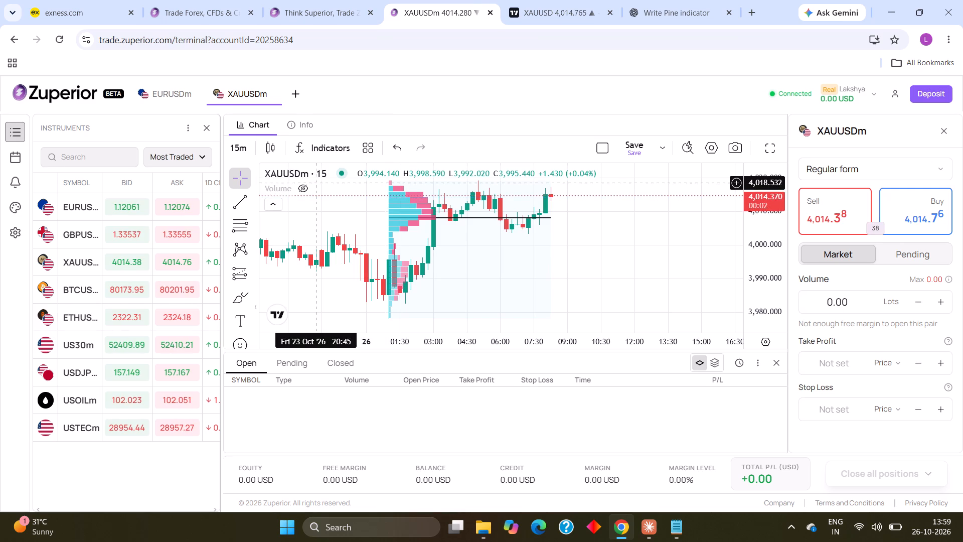
Examine the XAUUSDm candles in full screen, comparing the latest price action with the volume profile and the preceding sessions.
left_click(770, 152)
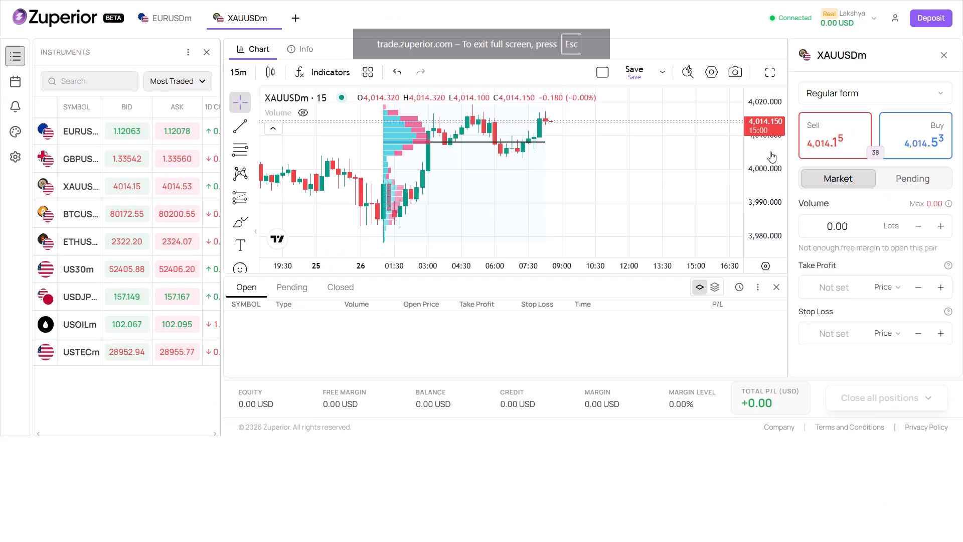
scroll(650, 328, "down", 2)
scroll(656, 217, "down", 2)
left_click_drag(569, 198, 546, 455)
left_click(511, 428)
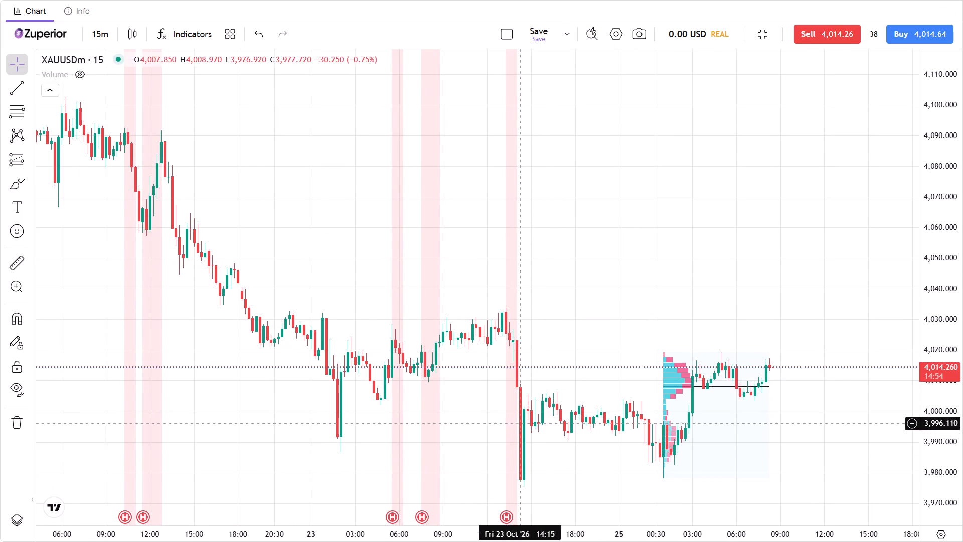
scroll(767, 389, "up", 11)
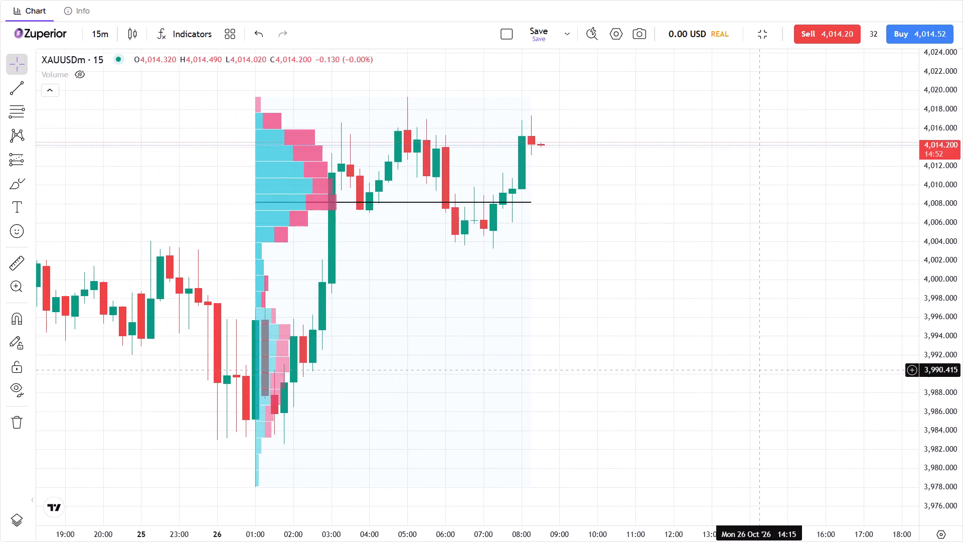
scroll(760, 370, "up", 10)
left_click_drag(404, 346, 591, 390)
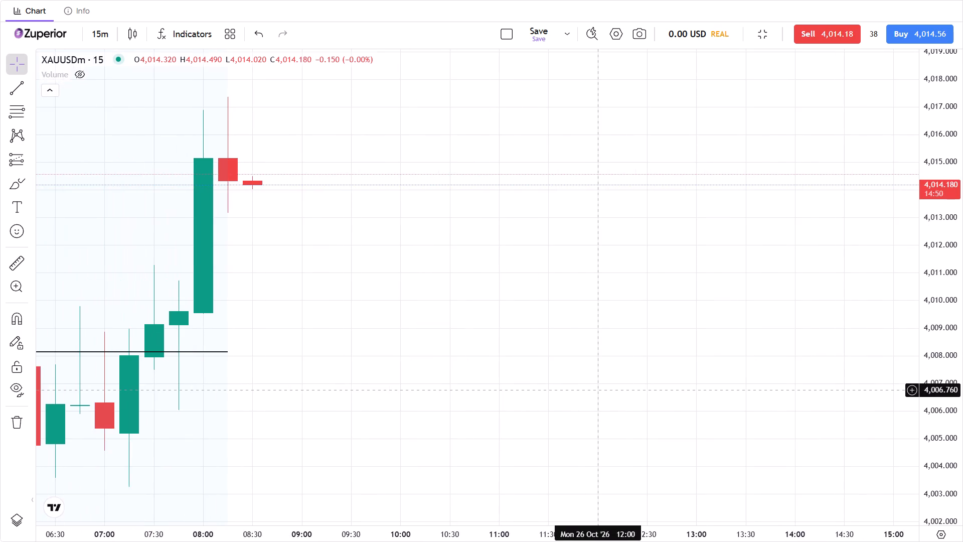
left_click_drag(591, 390, 591, 296)
scroll(591, 294, "up", 5)
scroll(591, 294, "down", 3)
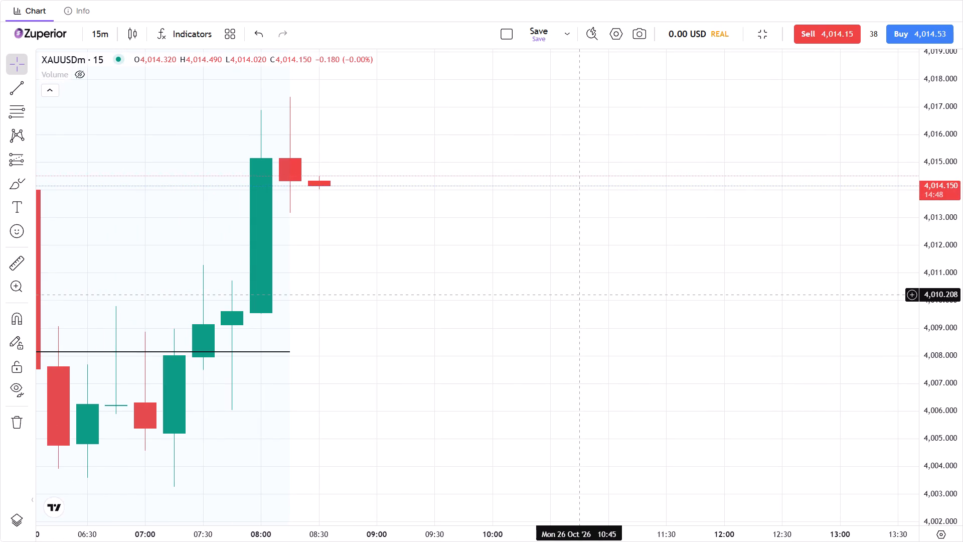
scroll(591, 294, "down", 13)
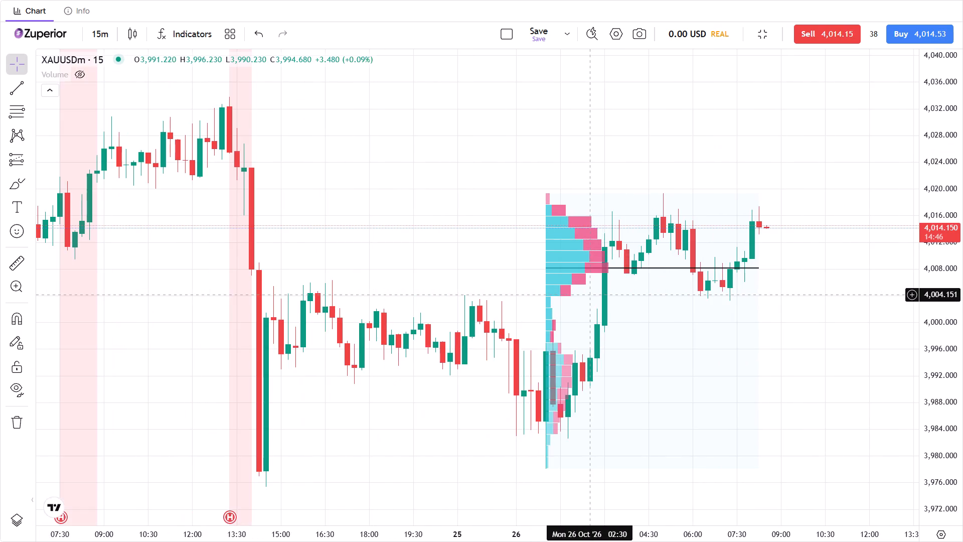
scroll(595, 321, "down", 2)
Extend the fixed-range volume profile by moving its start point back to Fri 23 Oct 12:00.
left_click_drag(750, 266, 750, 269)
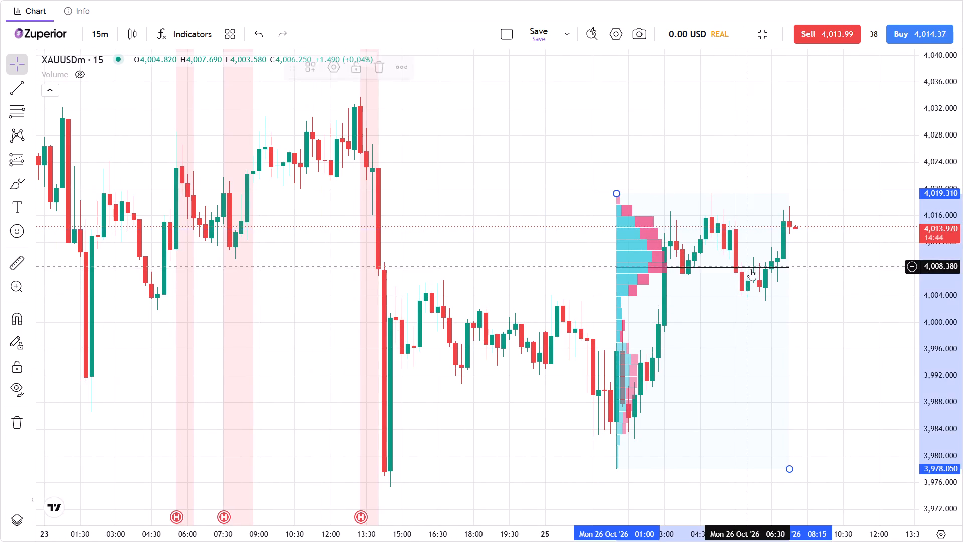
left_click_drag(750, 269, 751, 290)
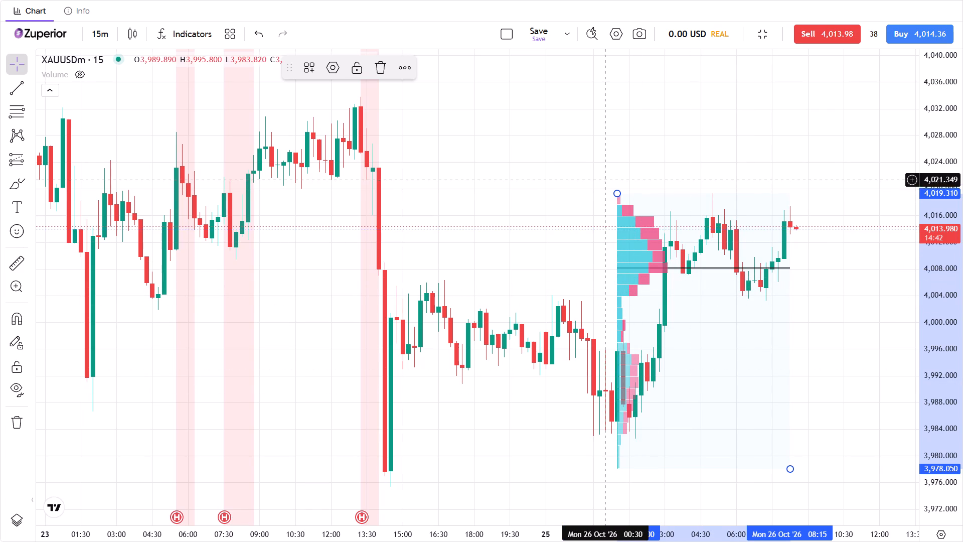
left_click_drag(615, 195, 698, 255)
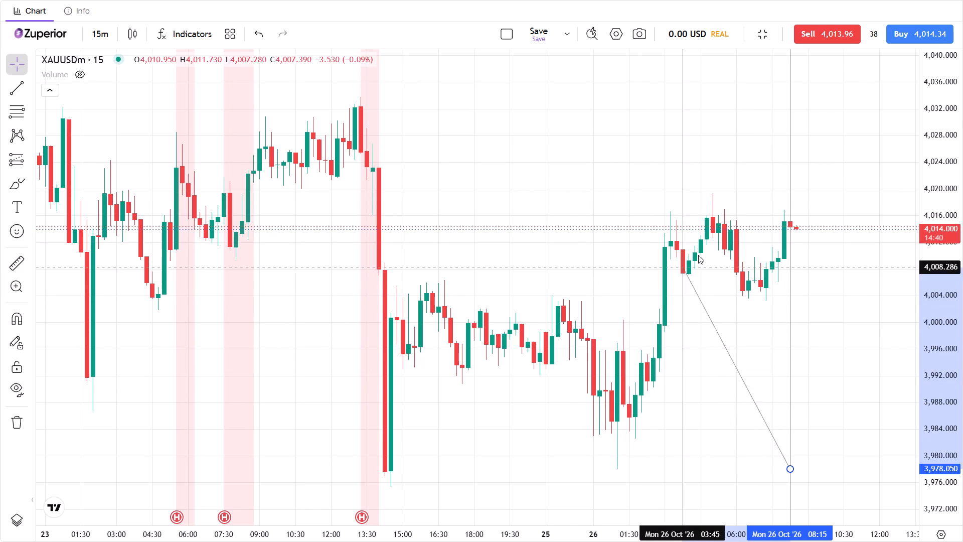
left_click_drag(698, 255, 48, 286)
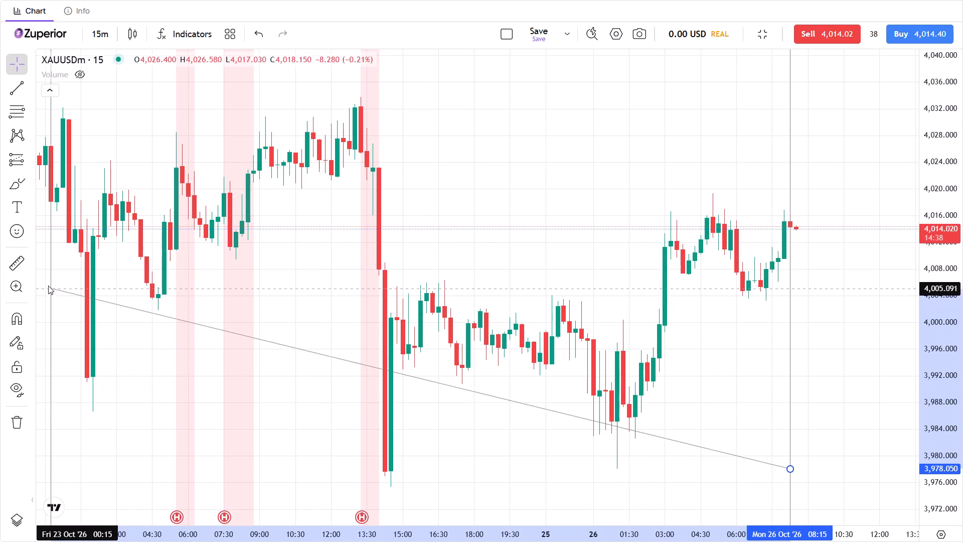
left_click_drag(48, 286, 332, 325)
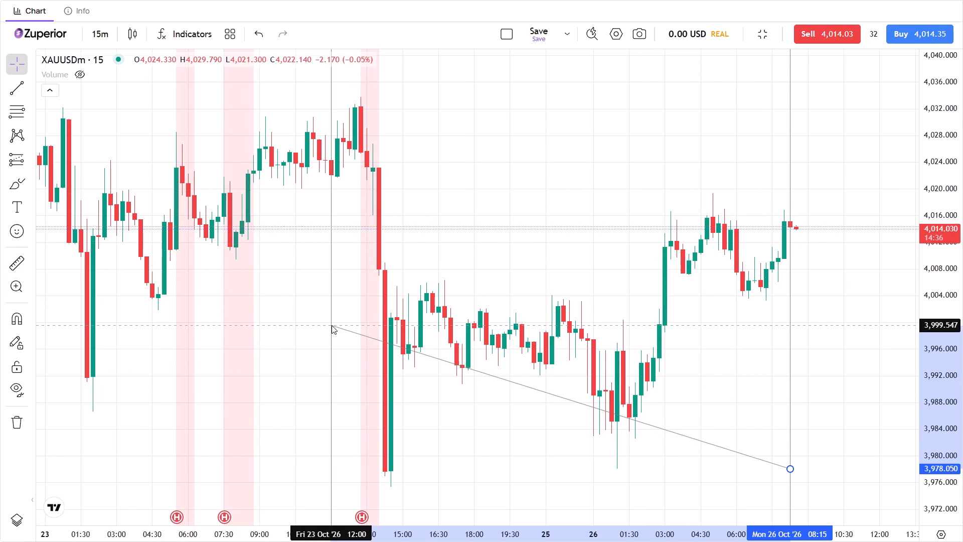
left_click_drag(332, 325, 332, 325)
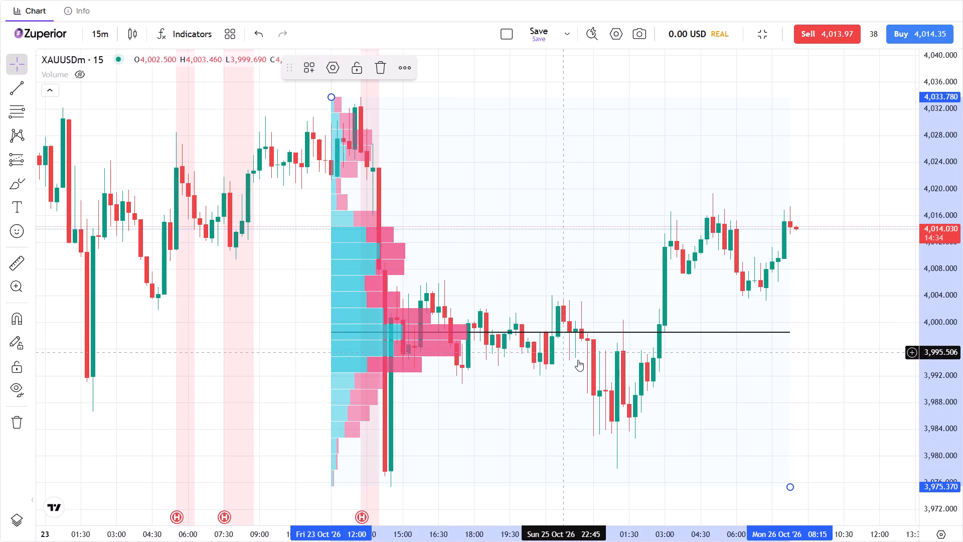
Delete the fixed-range volume profile from the XAUUSDm chart.
left_click(562, 312)
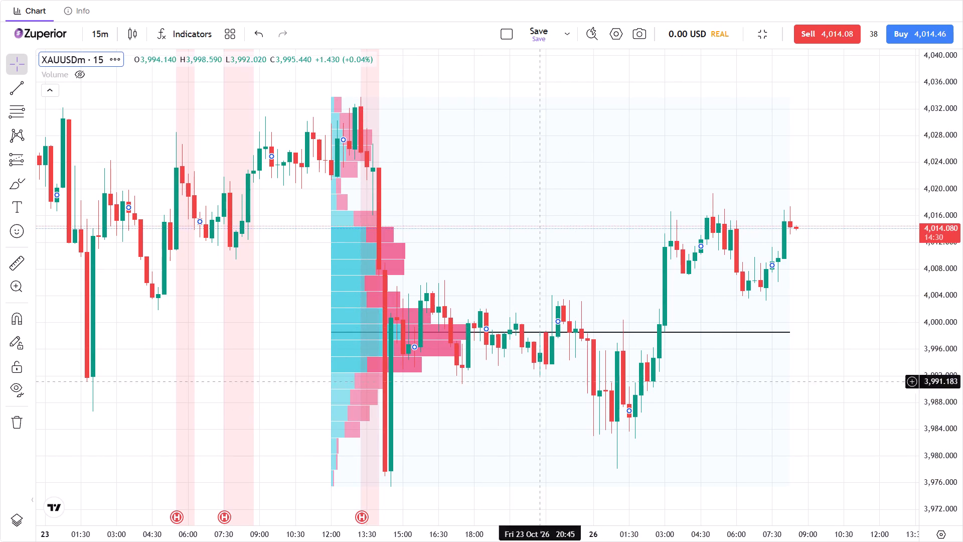
left_click(693, 182)
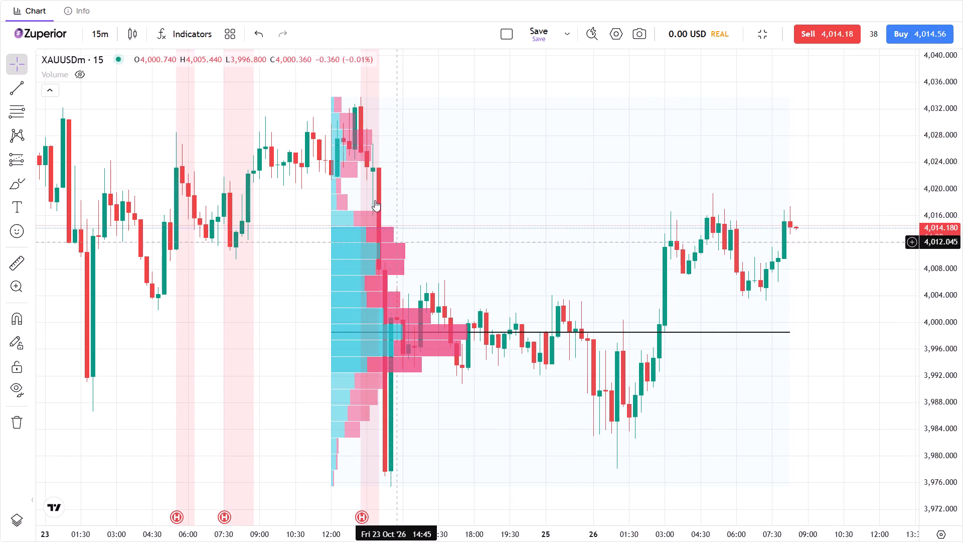
left_click(333, 98)
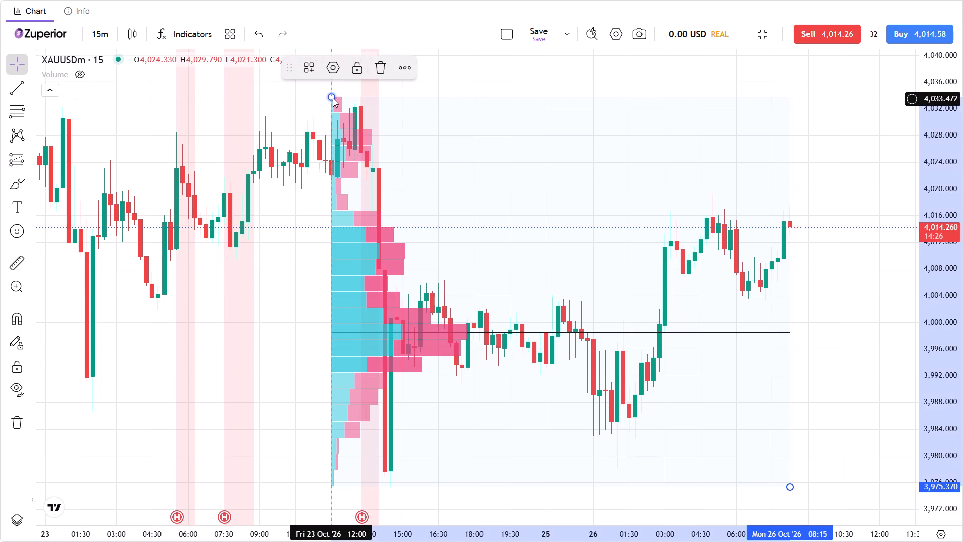
left_click(391, 64)
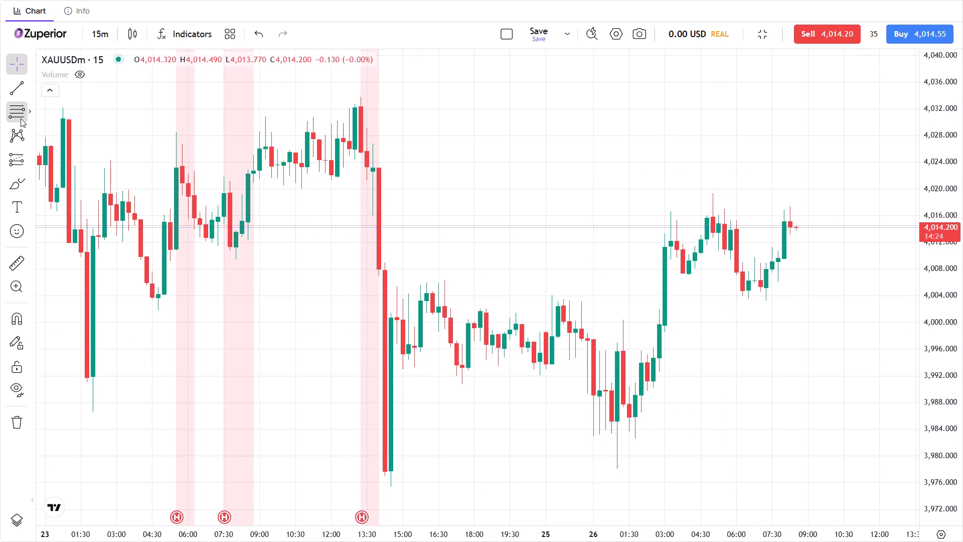
Draw a near-horizontal trend line along the latest swing high from Sun 25 Oct 22:15, about 4,019.3, to Mon 26 Oct 12:15, about 4,019.6.
left_click(21, 93)
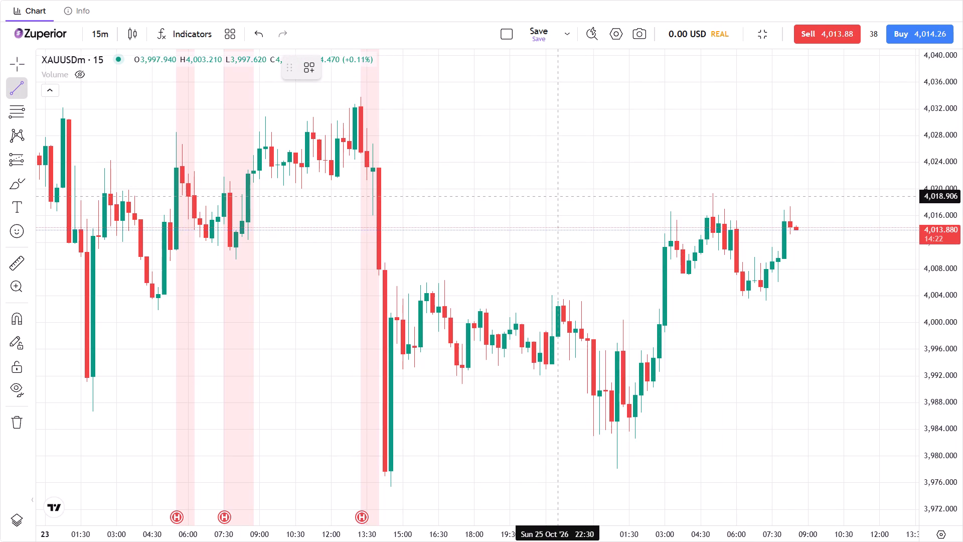
left_click(552, 196)
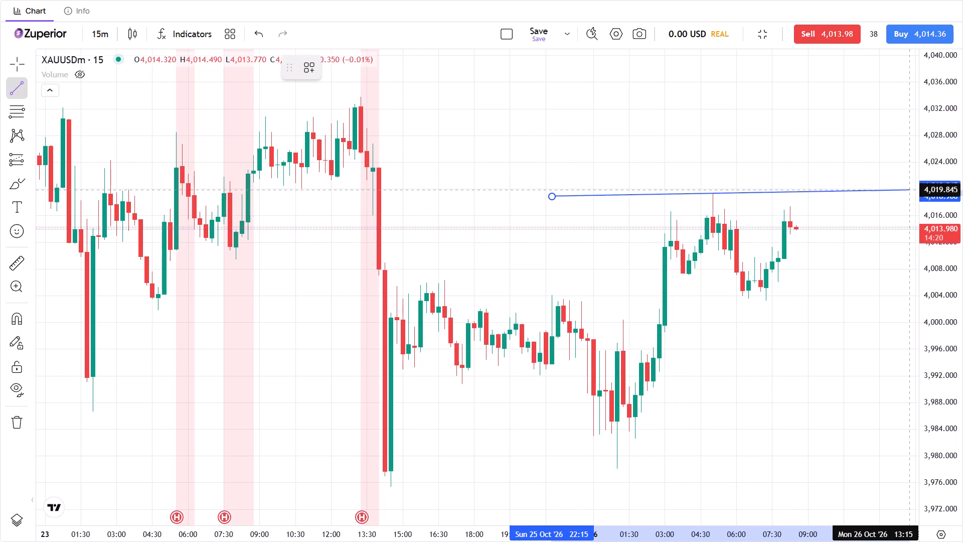
left_click(886, 192)
left_click(874, 276)
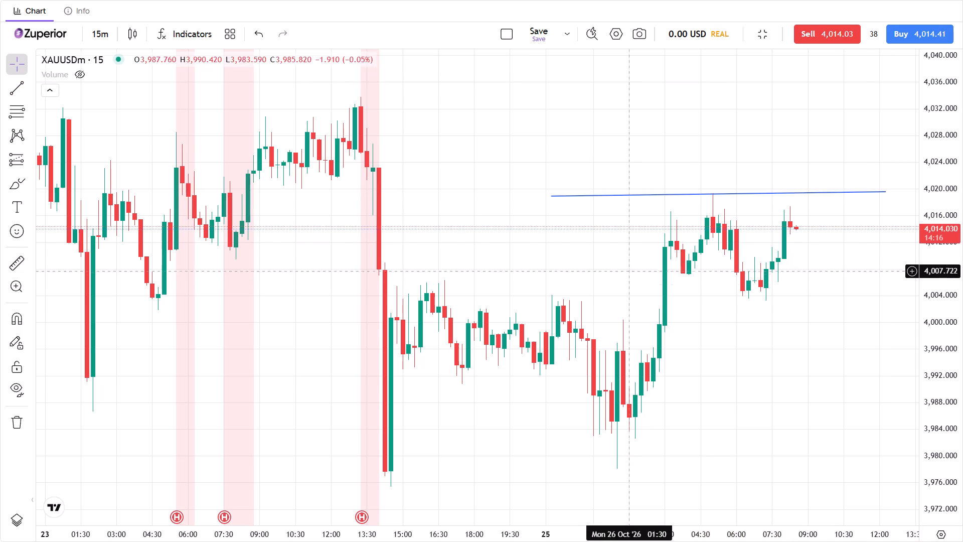
left_click(552, 196)
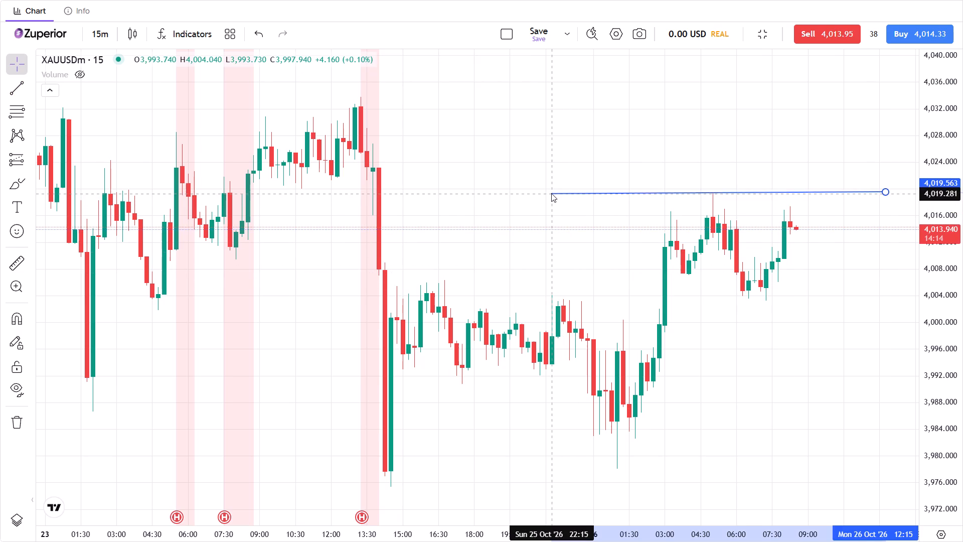
left_click(590, 138)
Clone the upper trend line and place the copy along the 26 Oct swing low at about 3,979, spanning the same times.
left_click(647, 192)
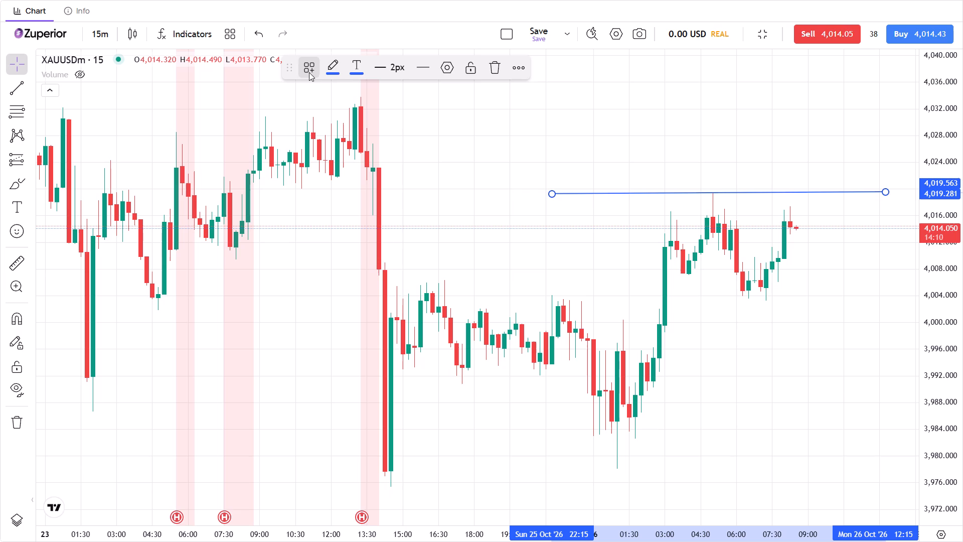
left_click(516, 65)
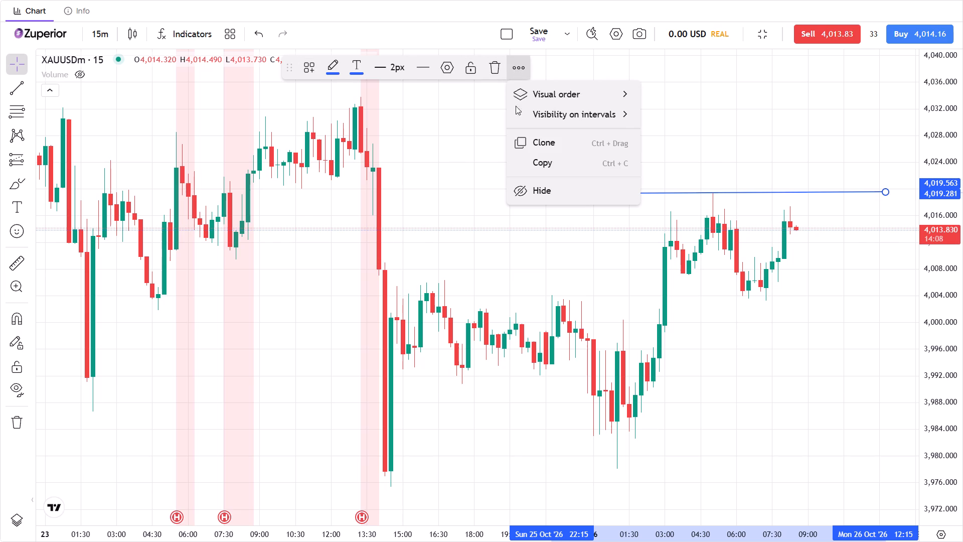
left_click(527, 138)
left_click_drag(667, 162, 671, 209)
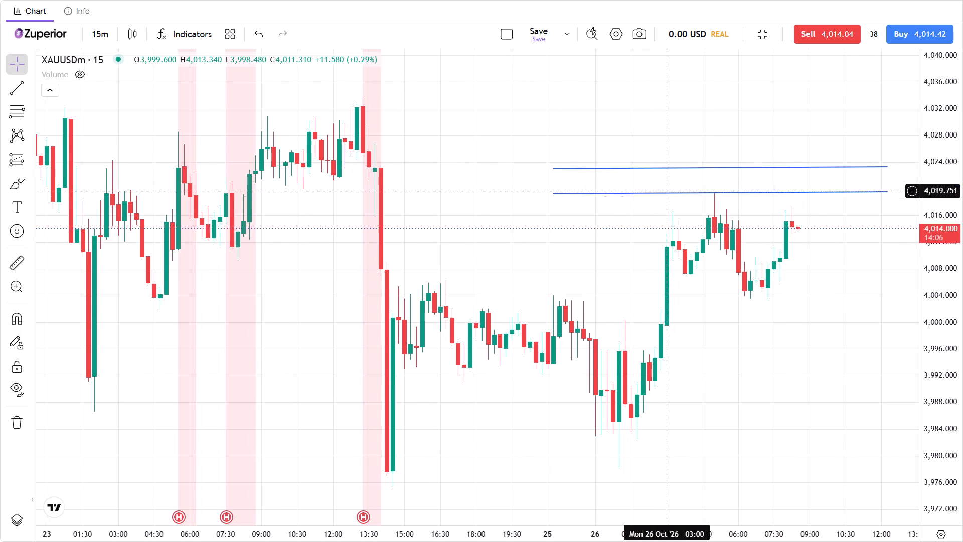
left_click_drag(671, 209, 681, 253)
left_click_drag(633, 169, 638, 241)
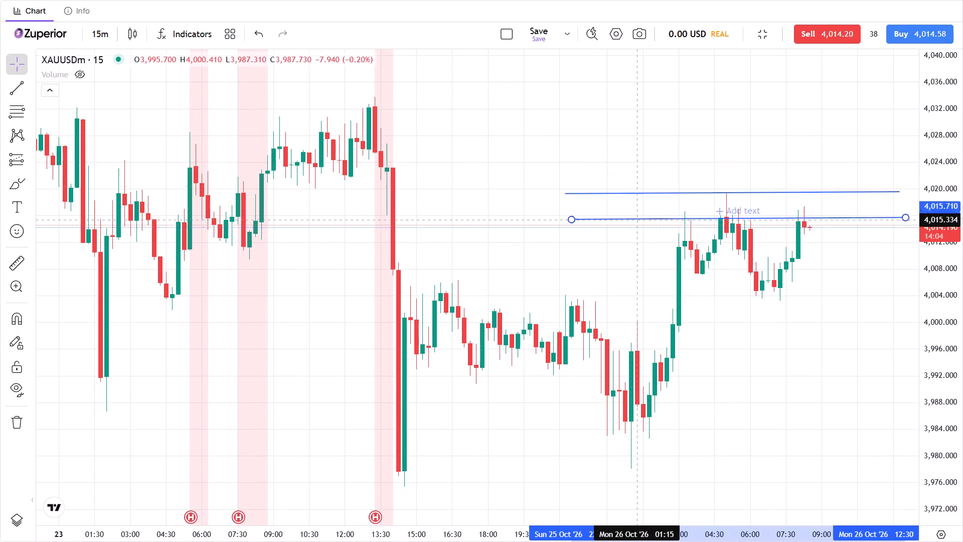
left_click_drag(638, 241, 632, 464)
left_click(739, 416)
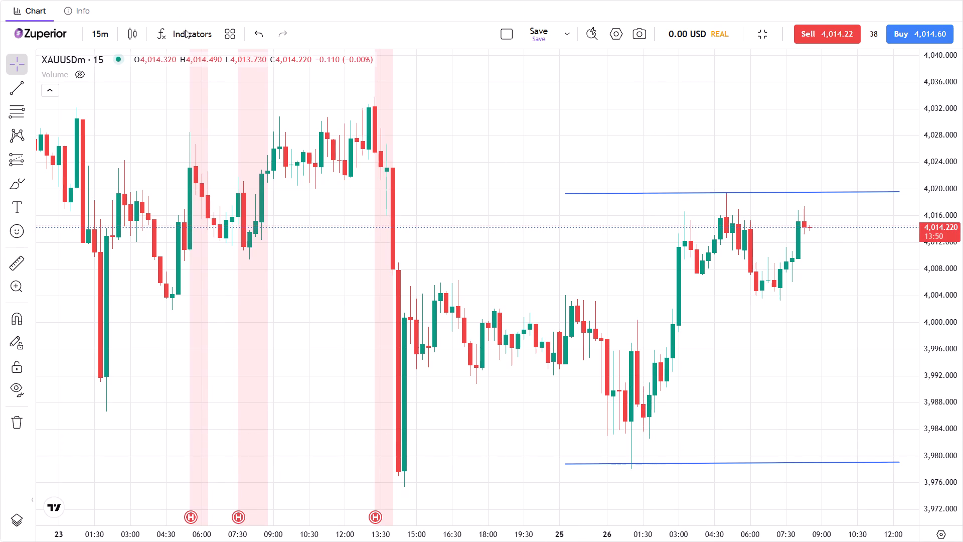
Add a Volume Profile Fixed Range indicator covering Sun 25 Oct 22:15 to Mon 26 Oct 08:30 between the two trend lines.
left_click(184, 44)
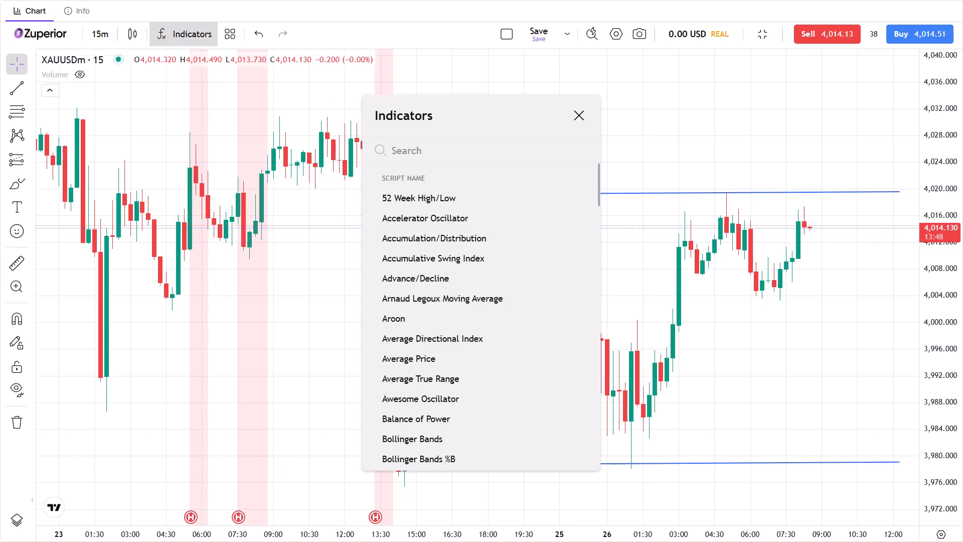
key("v")
type("lume")
scroll(450, 148, "up", 1)
left_click(492, 257)
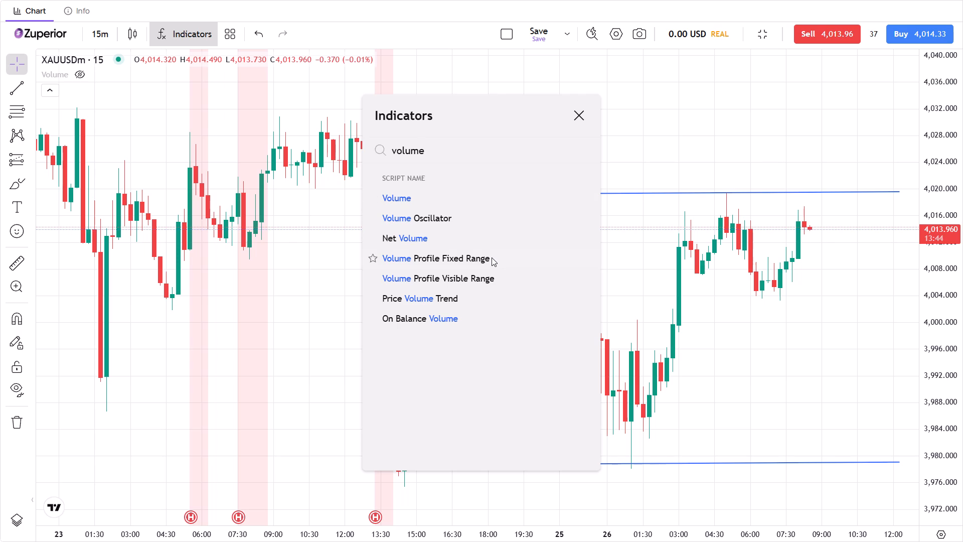
left_click(578, 115)
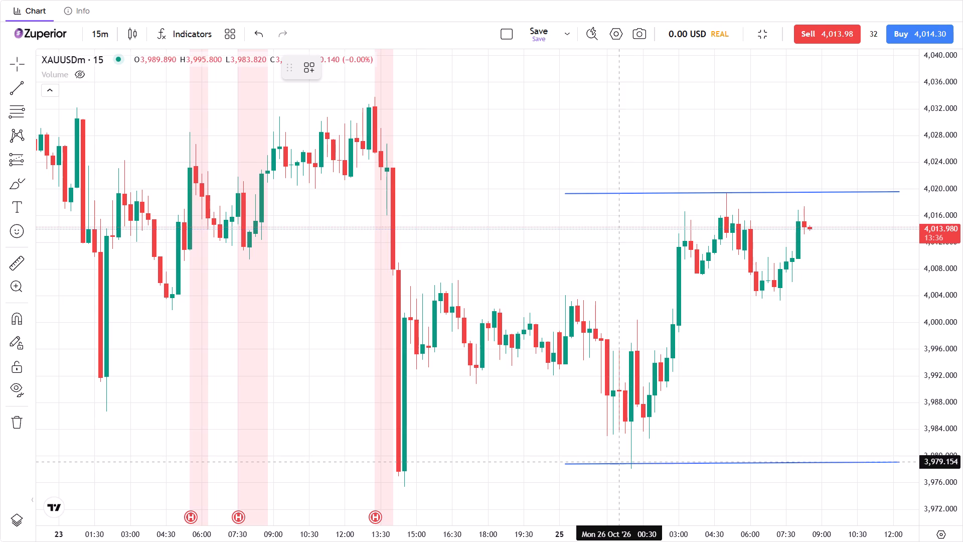
left_click(566, 467)
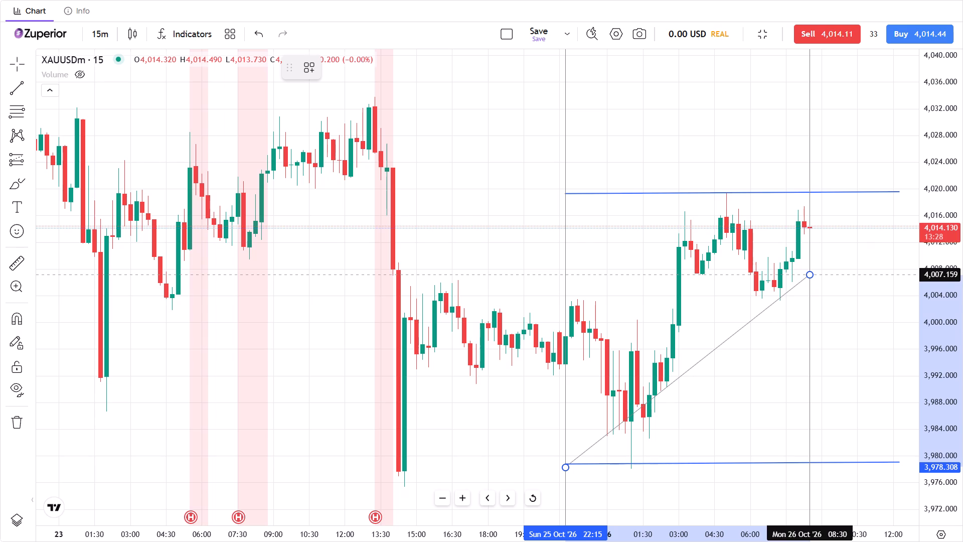
left_click(865, 274)
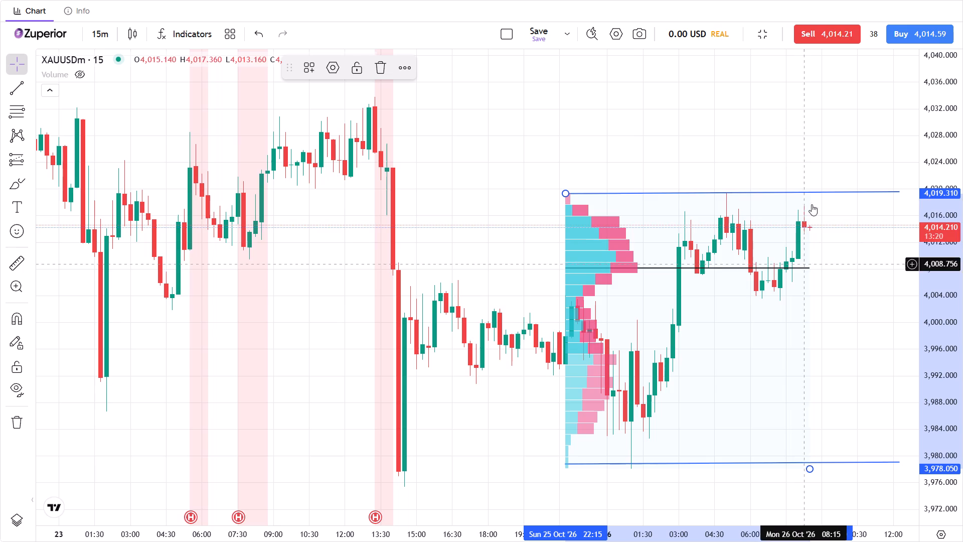
Examine the new volume profile and the range between the trend lines against the price action of the preceding sessions.
scroll(804, 301, "up", 7)
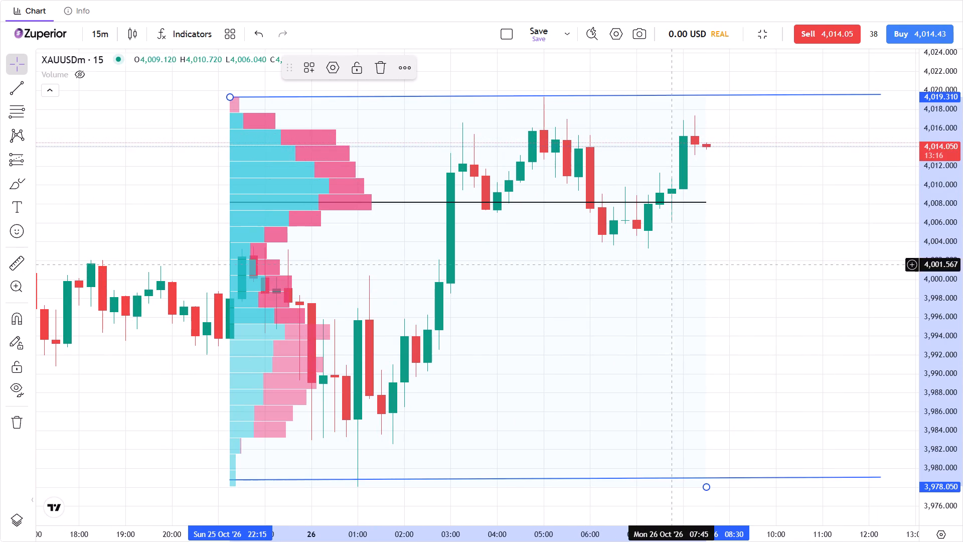
scroll(627, 248, "down", 10)
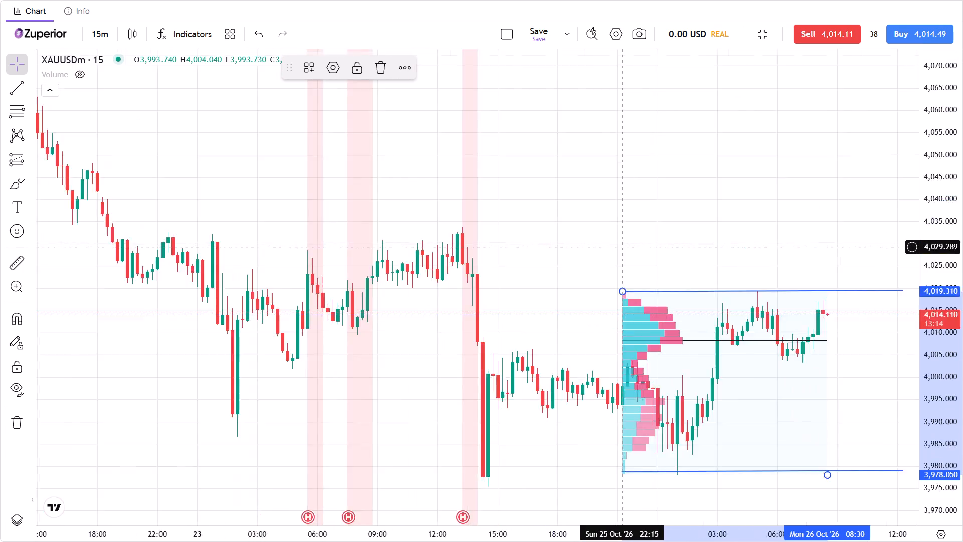
scroll(620, 247, "down", 13)
scroll(638, 279, "up", 11)
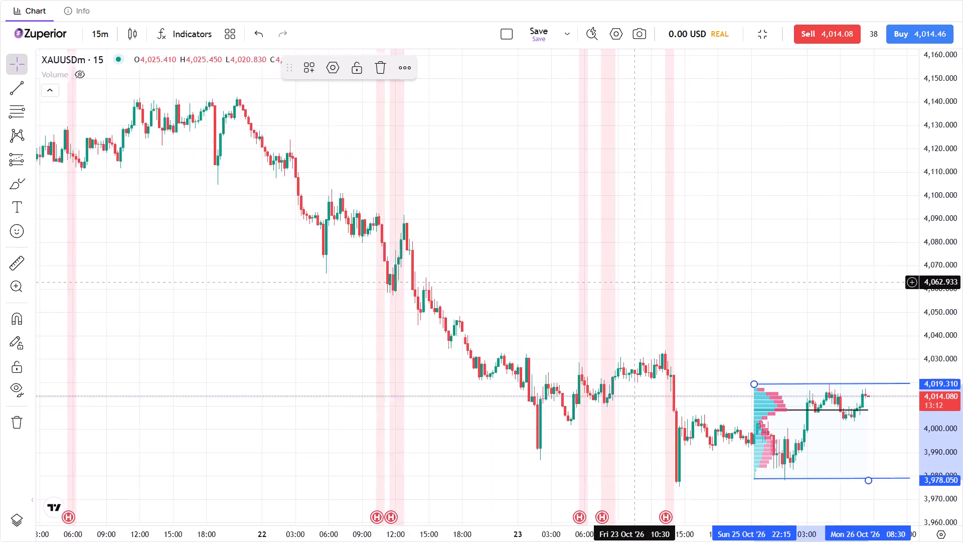
scroll(635, 282, "up", 5)
scroll(735, 375, "down", 5)
scroll(712, 403, "up", 5)
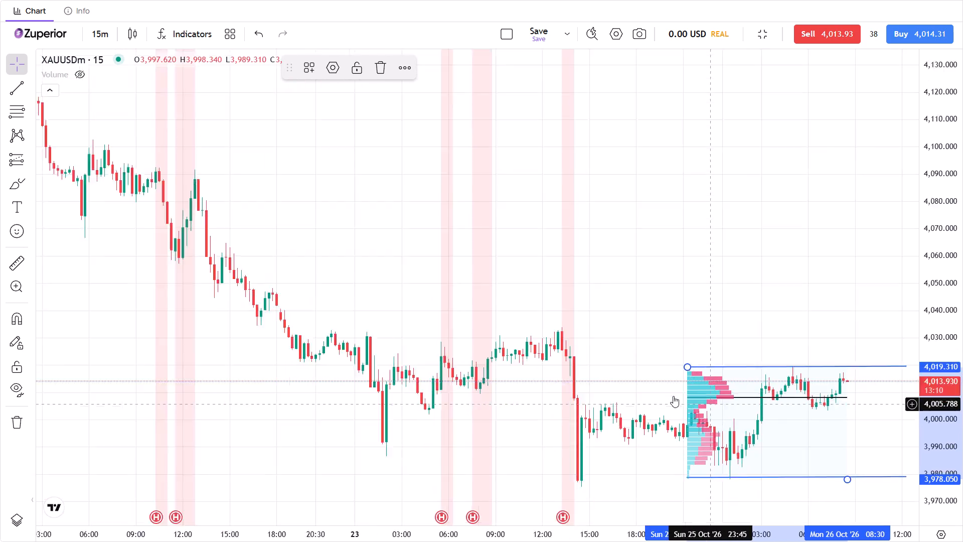
Draw a rectangle zone near the latest candles from Mon 26 Oct 07:45, about 4,010.9, to 11:00, about 4,014.9.
scroll(673, 396, "up", 18)
scroll(672, 391, "up", 4)
left_click_drag(363, 258, 535, 425)
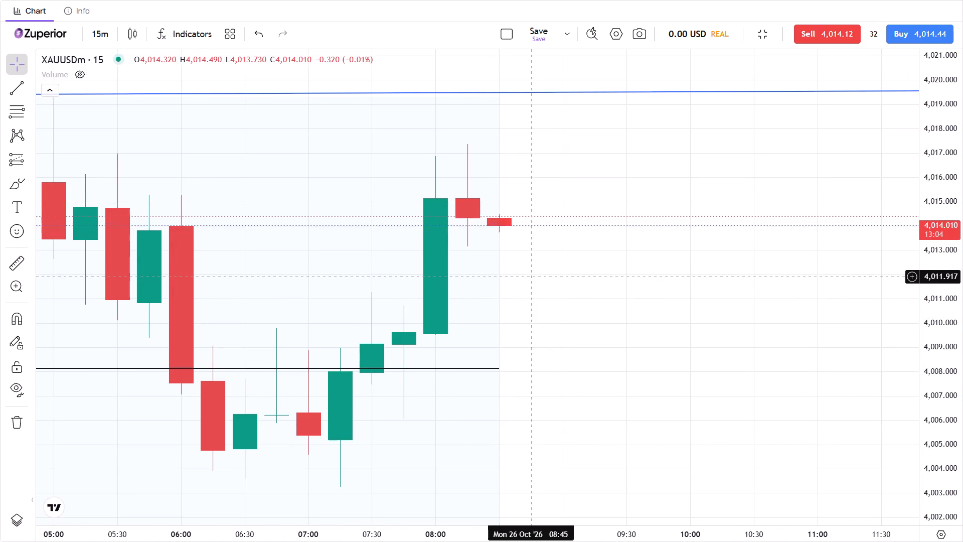
left_click(13, 88)
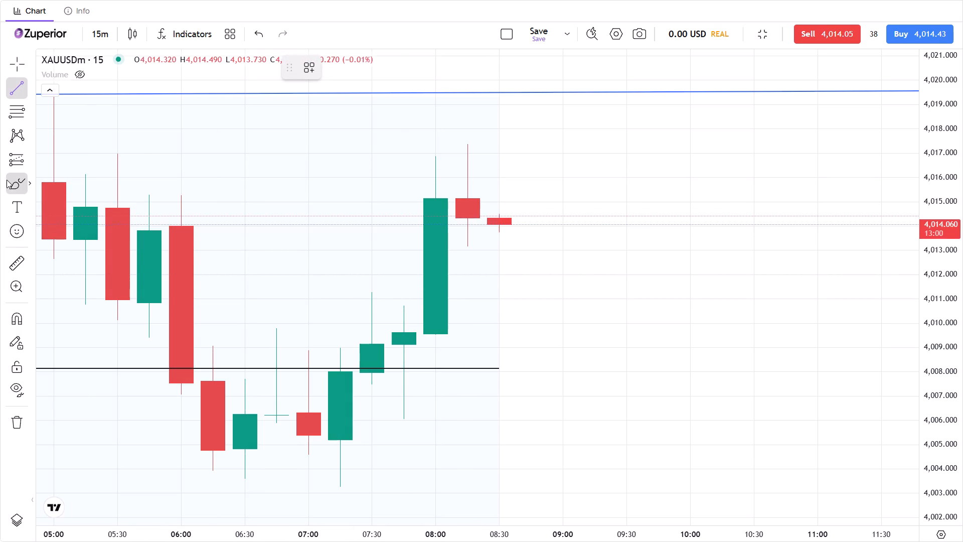
left_click(28, 179)
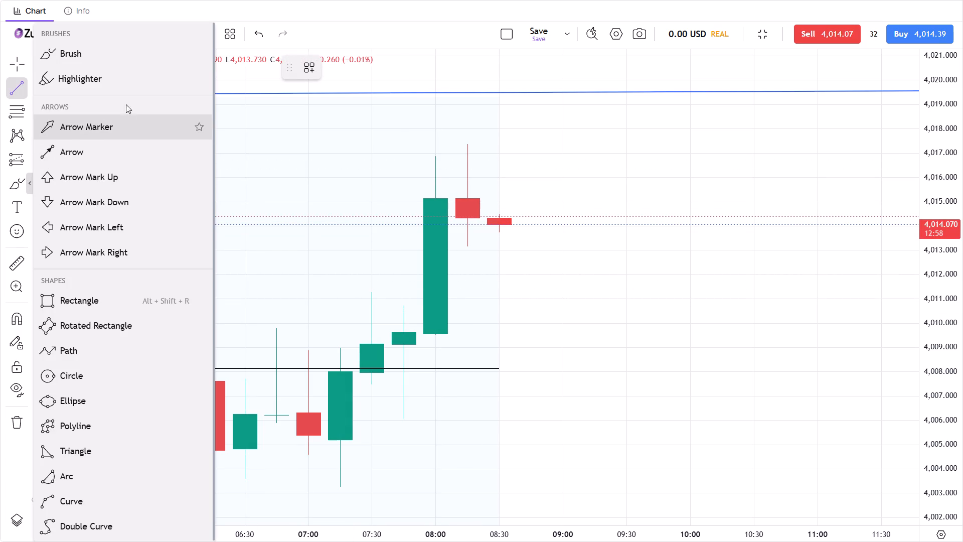
left_click(100, 295)
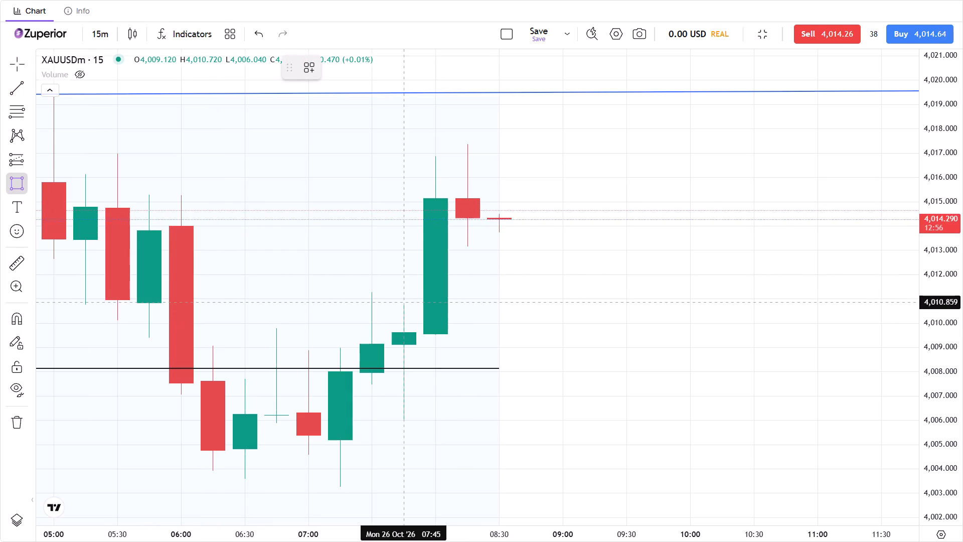
left_click_drag(400, 301, 599, 253)
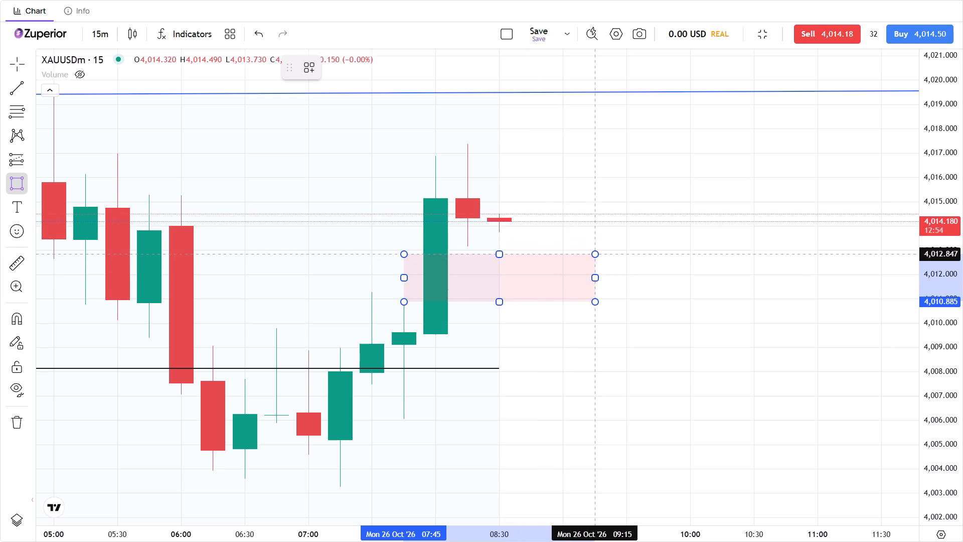
left_click_drag(599, 253, 859, 245)
double_click(824, 204)
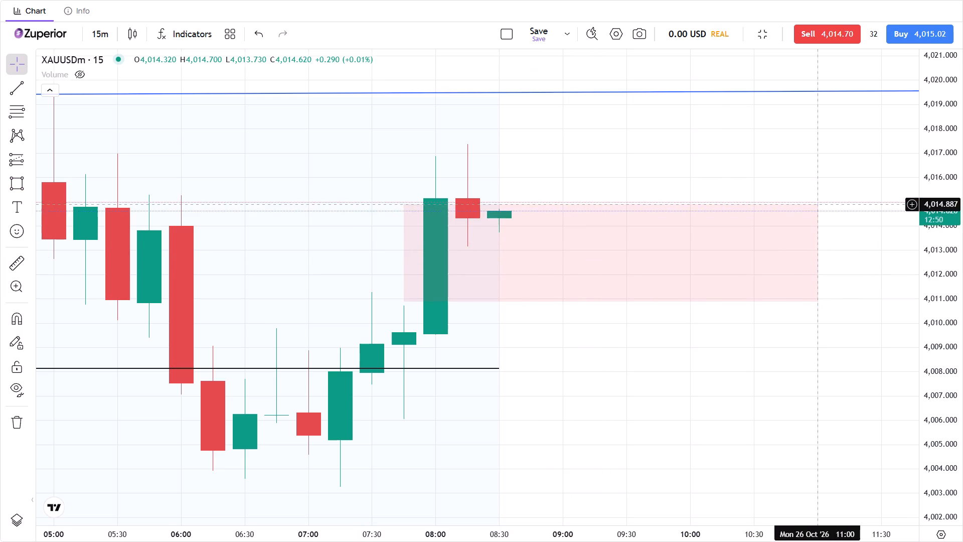
Lower the rectangle zone's top edge to about 4,013.3, just beneath the latest candles' lows.
left_click(807, 217)
left_click_drag(816, 206, 816, 212)
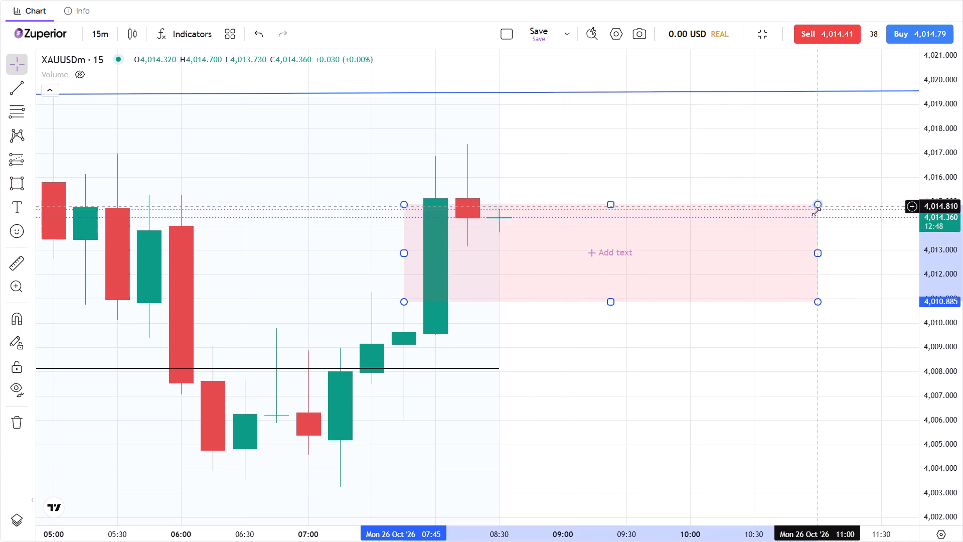
left_click_drag(816, 212, 818, 243)
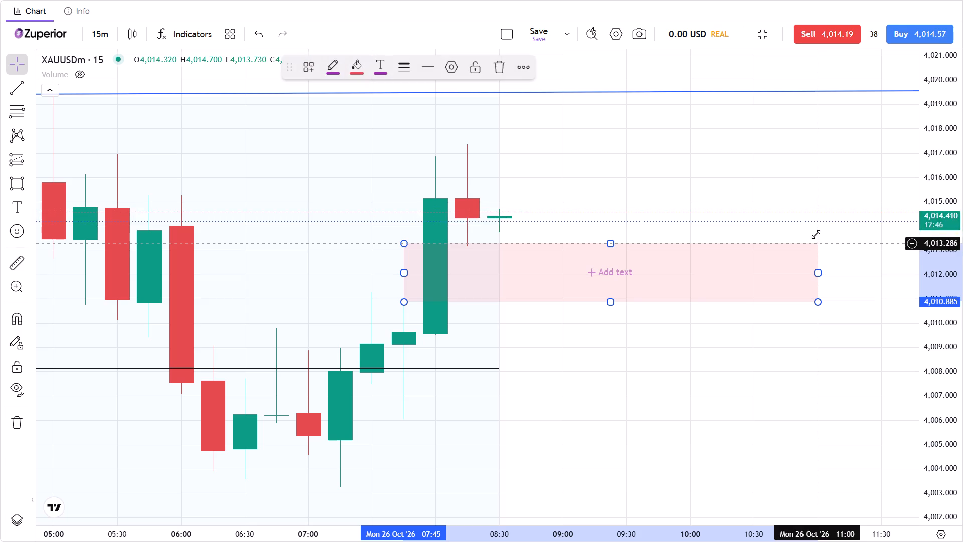
left_click(796, 208)
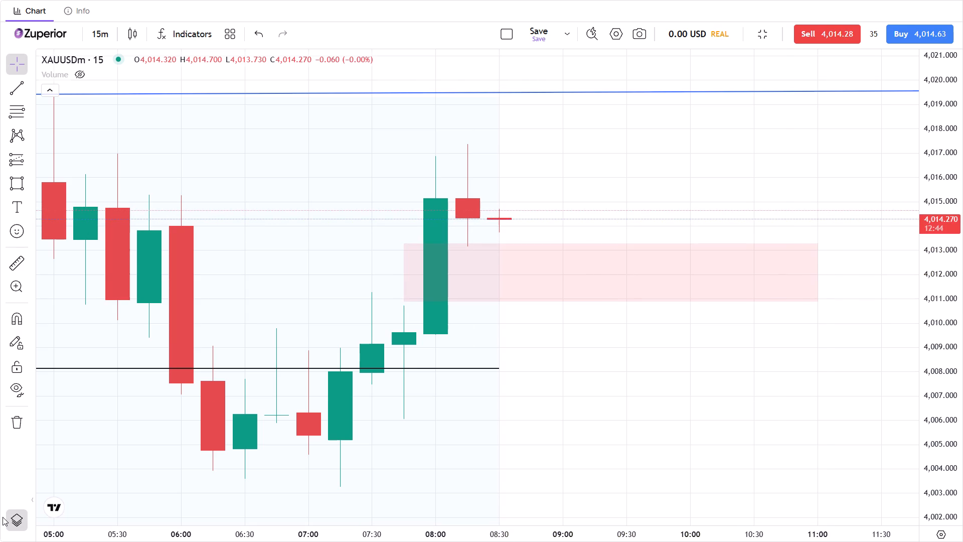
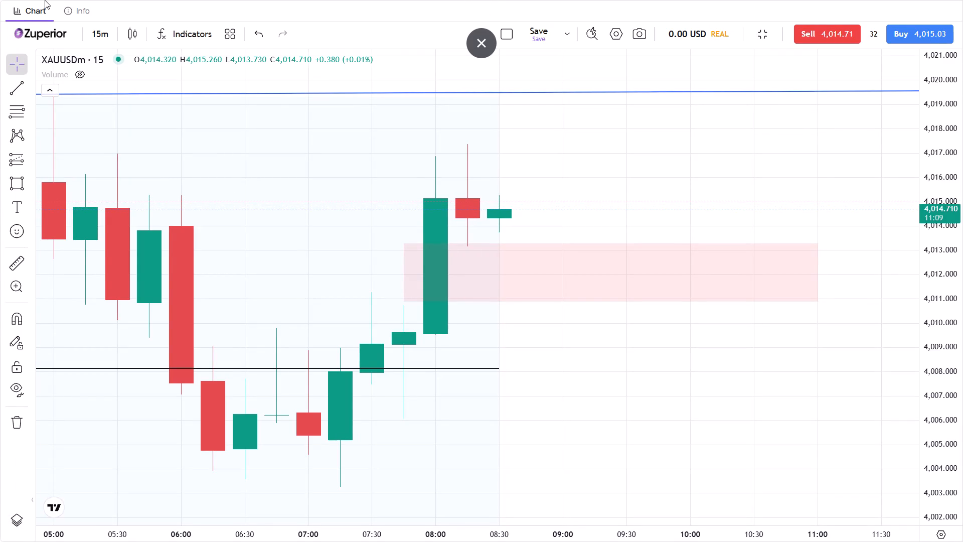
Examine the volume profile, trend lines and rectangle zone against the price action of the preceding sessions.
scroll(45, 0, "down", 5)
scroll(461, 348, "down", 3)
scroll(536, 348, "down", 5)
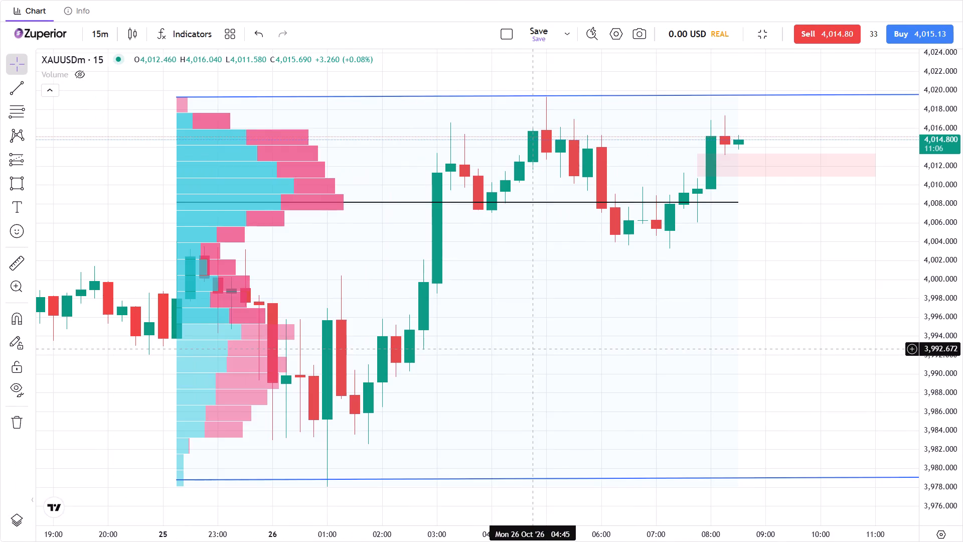
scroll(537, 347, "down", 5)
left_click_drag(559, 326, 222, 328)
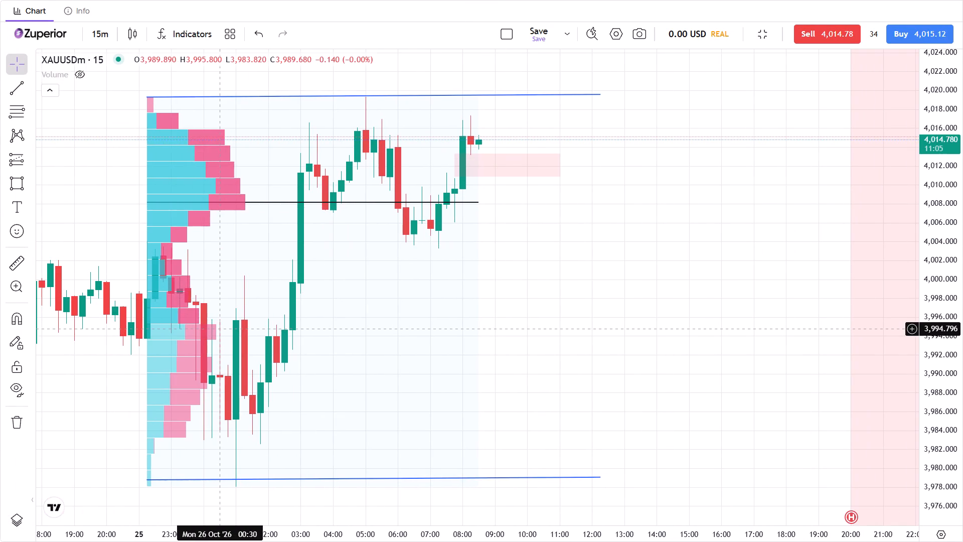
left_click_drag(222, 328, 222, 328)
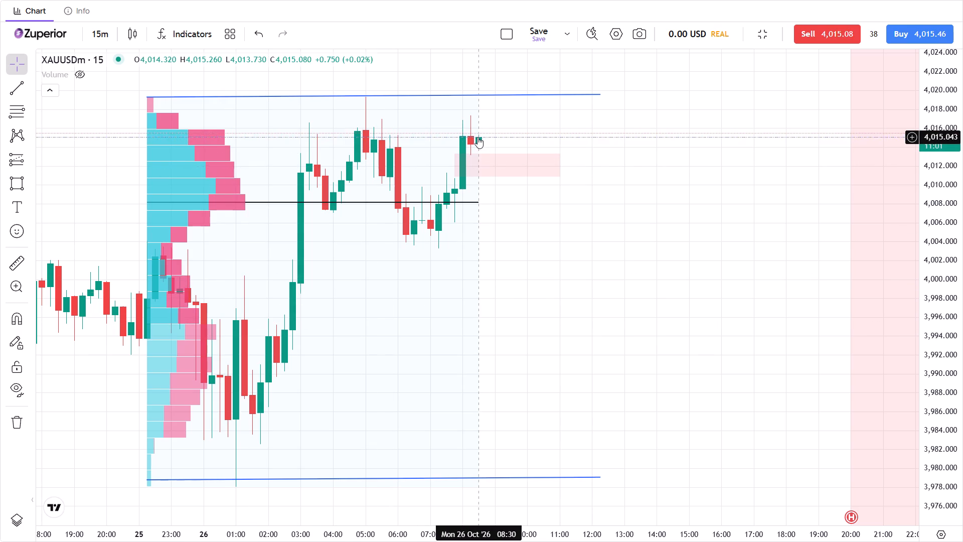
scroll(453, 194, "up", 1)
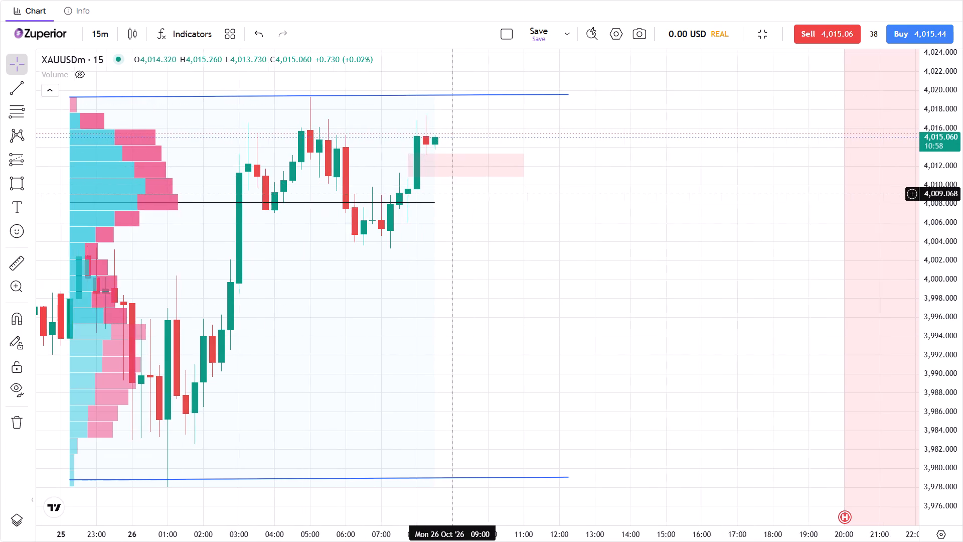
scroll(453, 194, "up", 2)
scroll(450, 176, "down", 9)
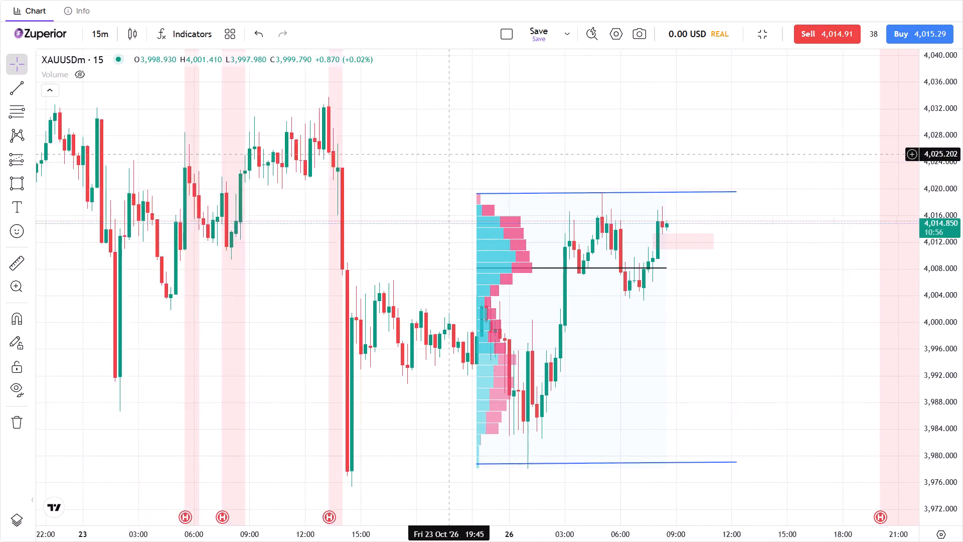
scroll(449, 146, "down", 2)
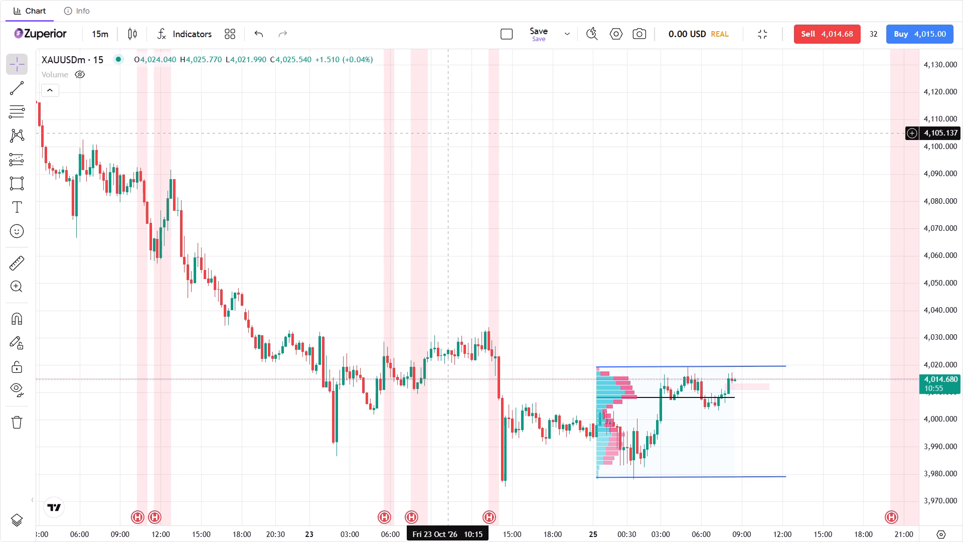
scroll(658, 362, "up", 6)
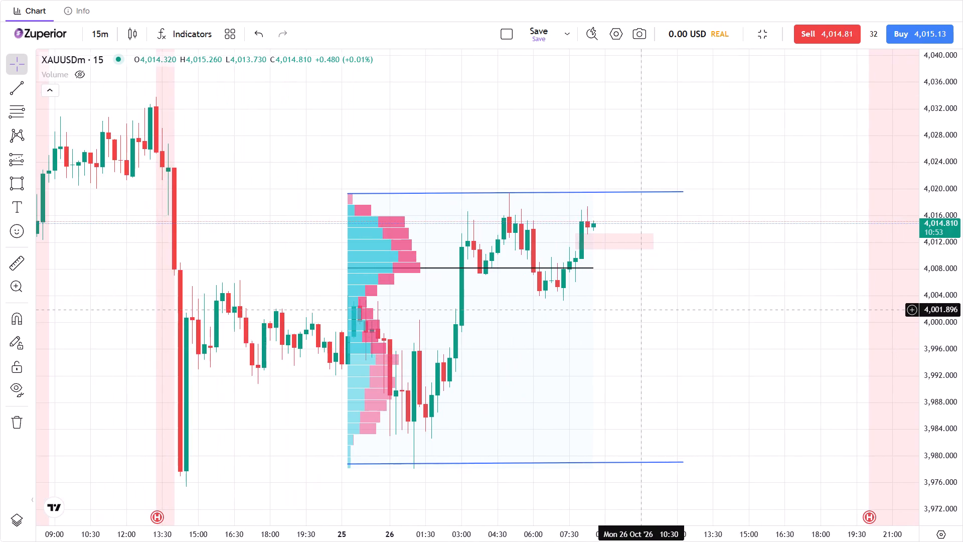
scroll(637, 302, "up", 3)
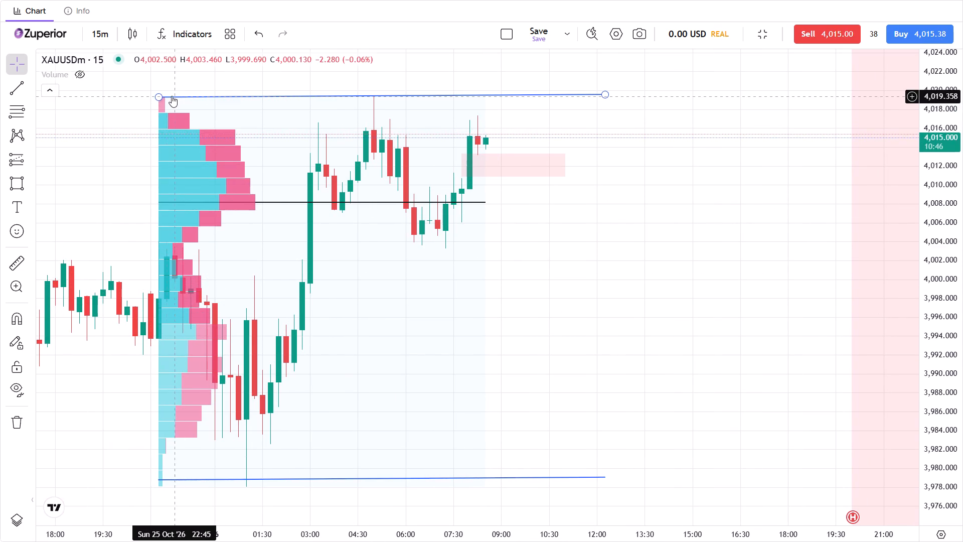
Reposition the upper trend line to run from Fri 23 Oct 20:30, about 4,019.4, to Mon 26 Oct 12:15, about 4,020.
left_click_drag(159, 98, 316, 232)
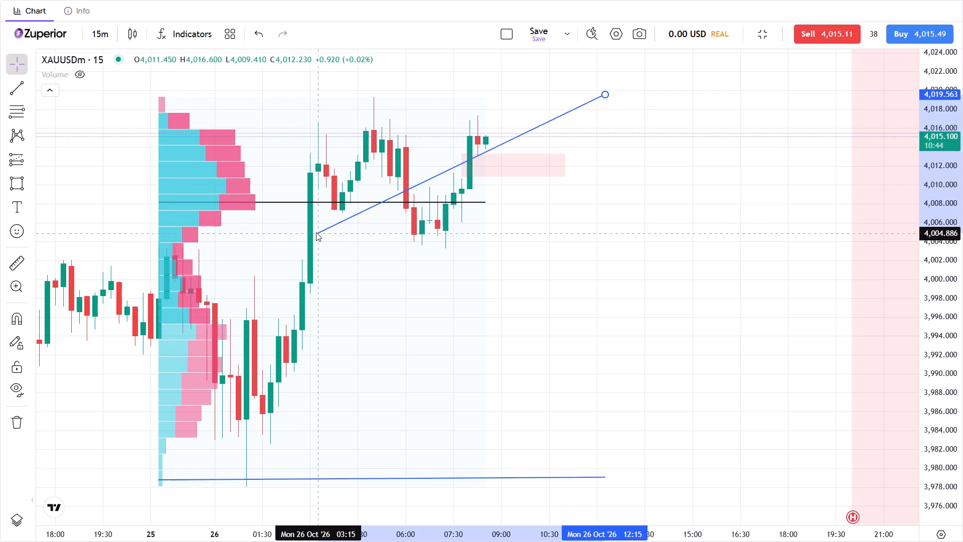
left_click_drag(316, 232, 423, 241)
left_click(606, 96)
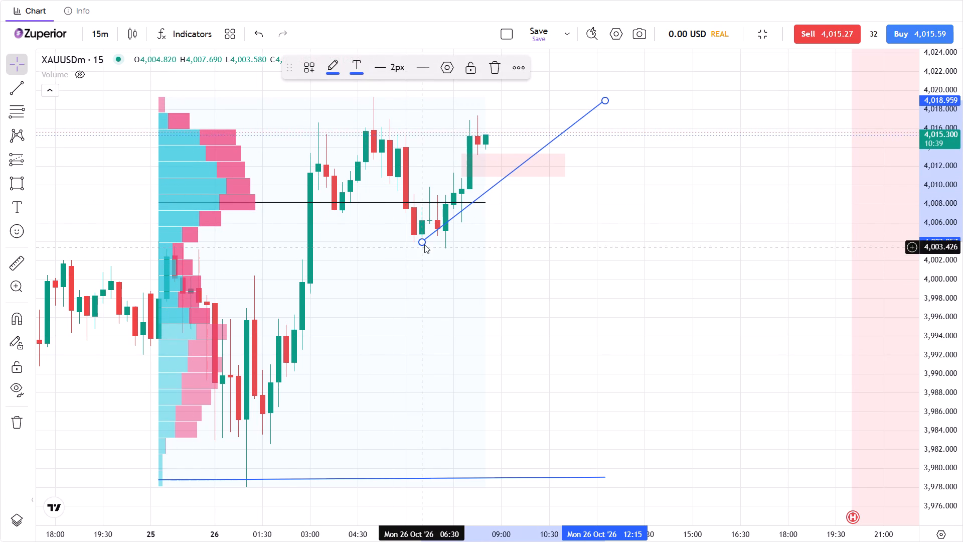
left_click_drag(424, 244, 136, 96)
left_click_drag(605, 99, 604, 98)
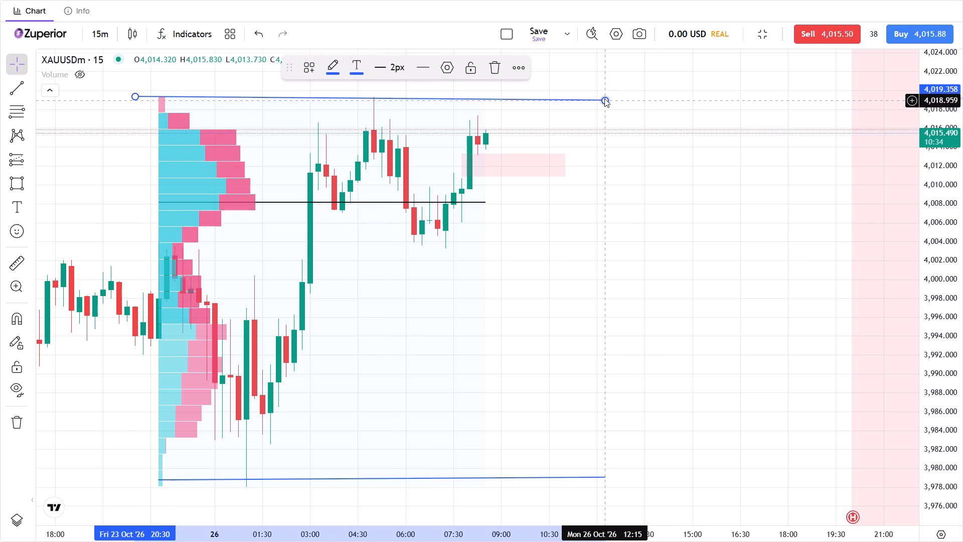
left_click_drag(604, 98, 608, 90)
left_click(621, 146)
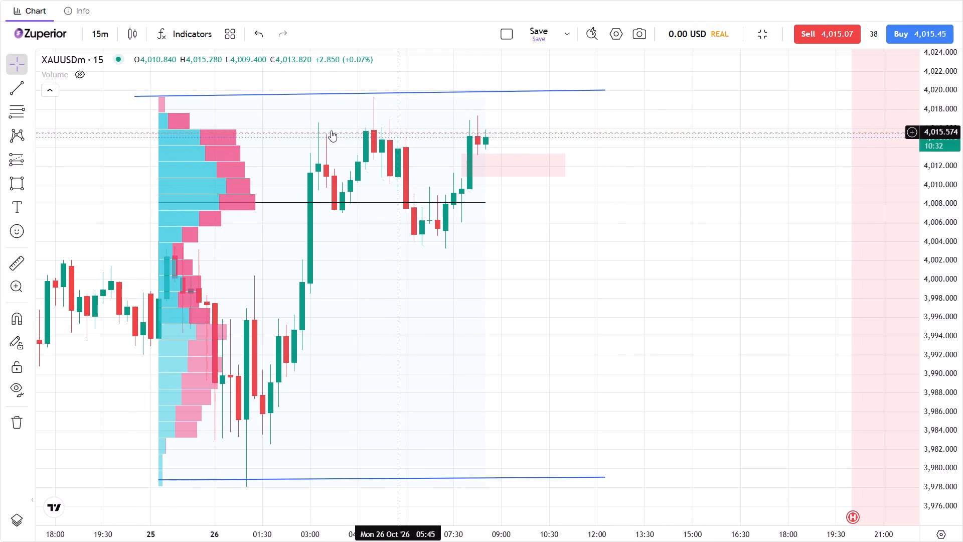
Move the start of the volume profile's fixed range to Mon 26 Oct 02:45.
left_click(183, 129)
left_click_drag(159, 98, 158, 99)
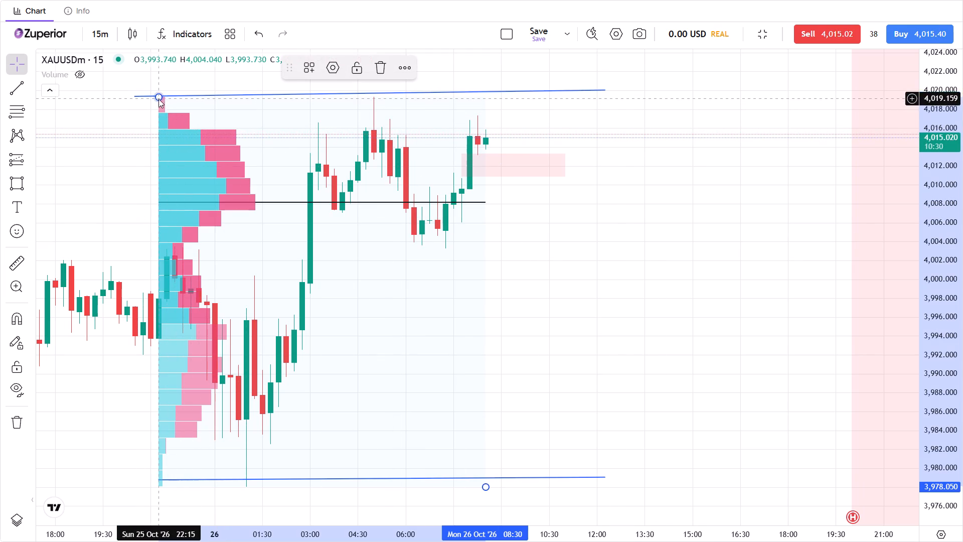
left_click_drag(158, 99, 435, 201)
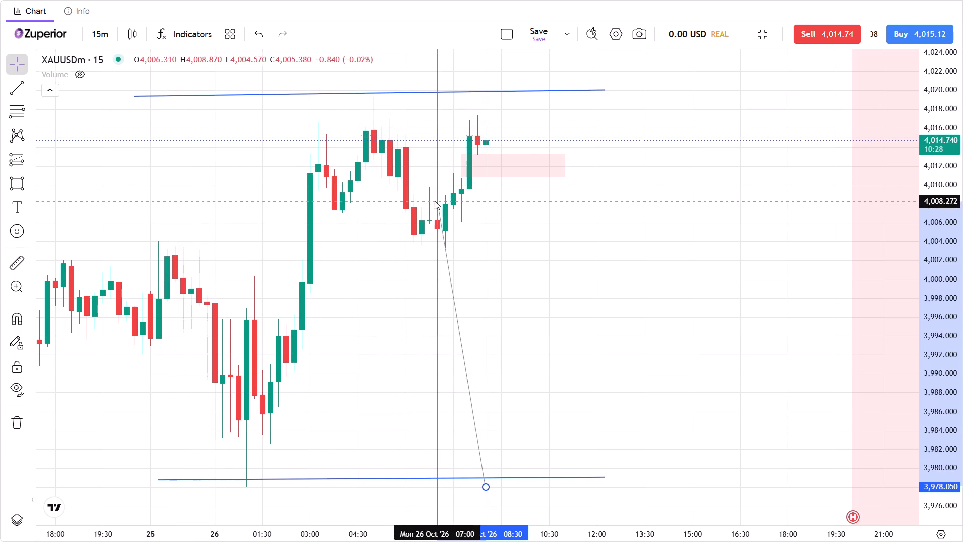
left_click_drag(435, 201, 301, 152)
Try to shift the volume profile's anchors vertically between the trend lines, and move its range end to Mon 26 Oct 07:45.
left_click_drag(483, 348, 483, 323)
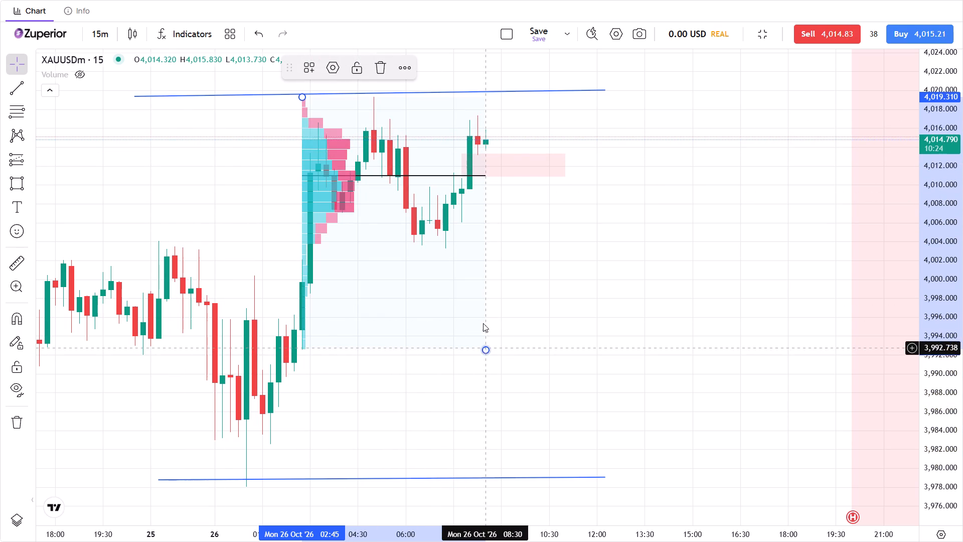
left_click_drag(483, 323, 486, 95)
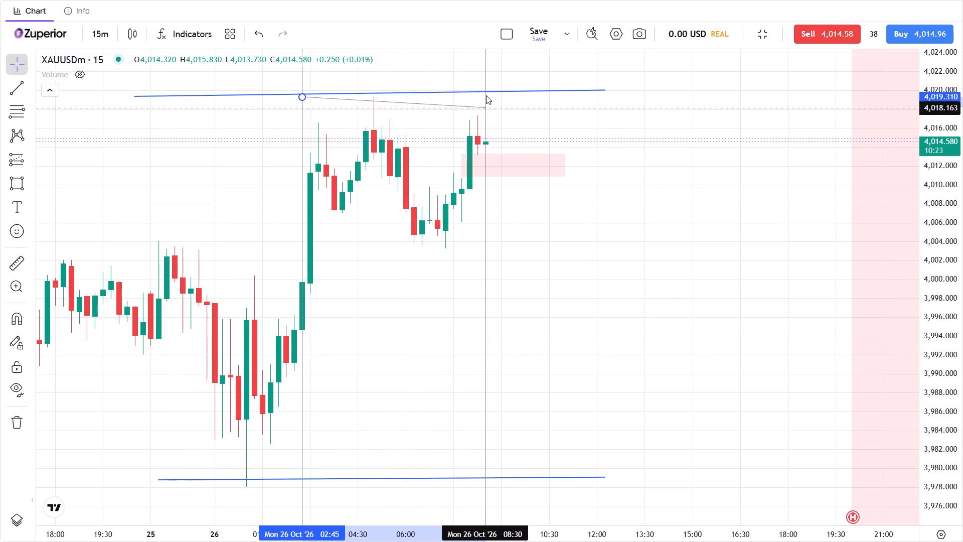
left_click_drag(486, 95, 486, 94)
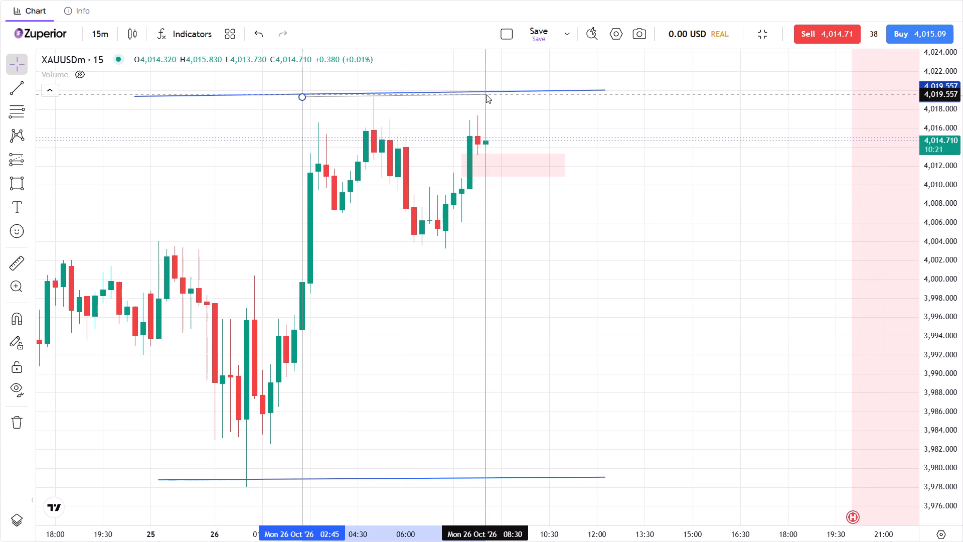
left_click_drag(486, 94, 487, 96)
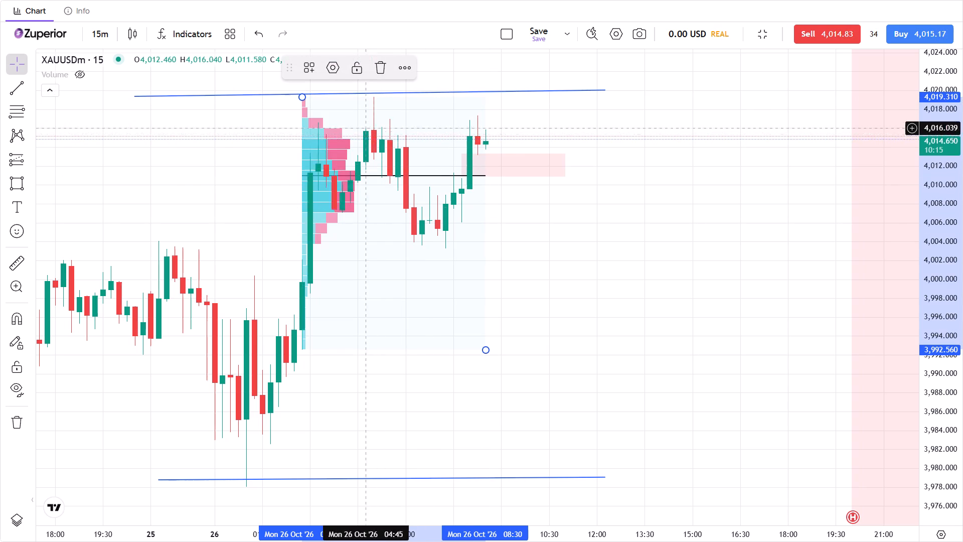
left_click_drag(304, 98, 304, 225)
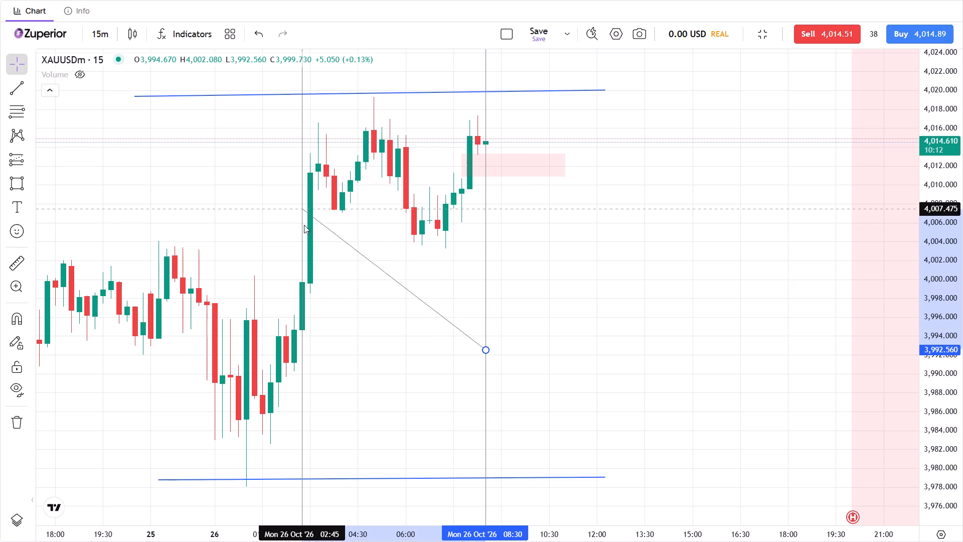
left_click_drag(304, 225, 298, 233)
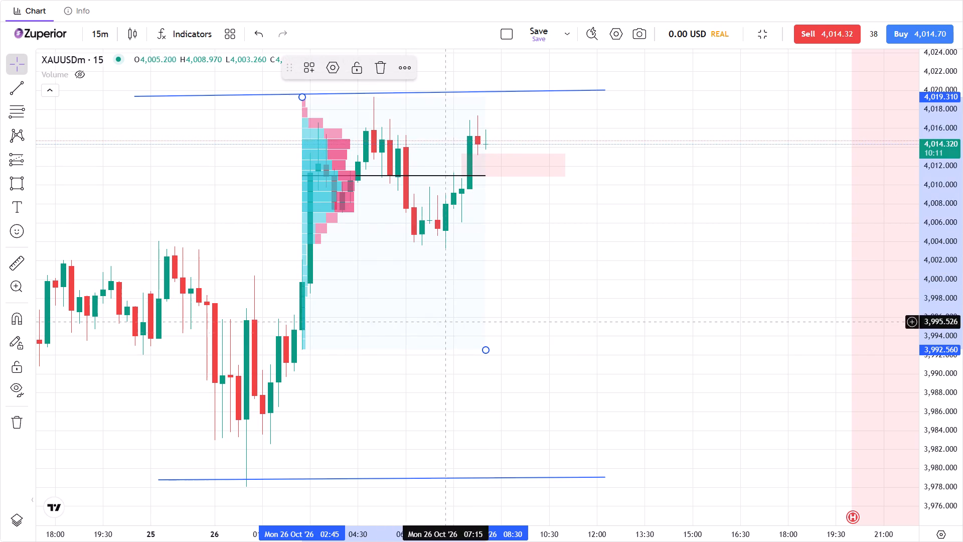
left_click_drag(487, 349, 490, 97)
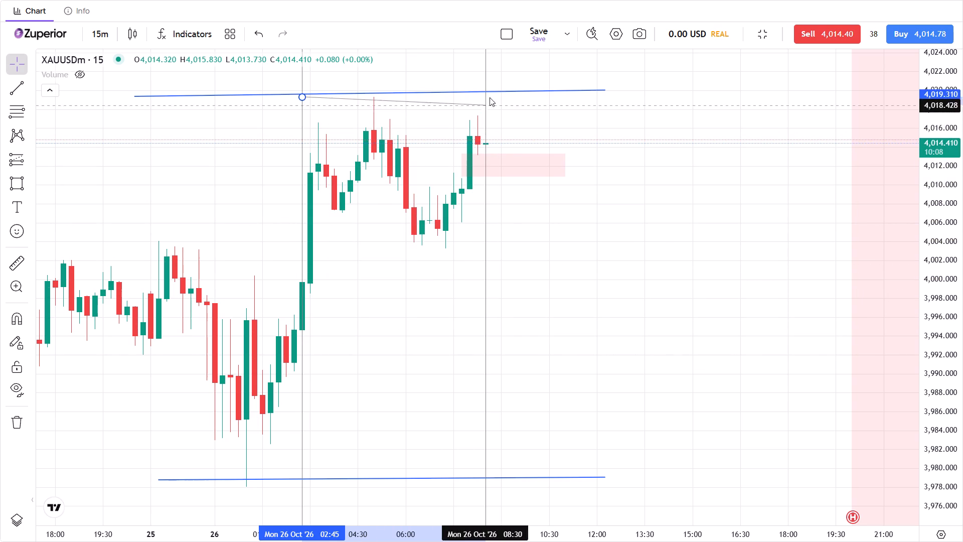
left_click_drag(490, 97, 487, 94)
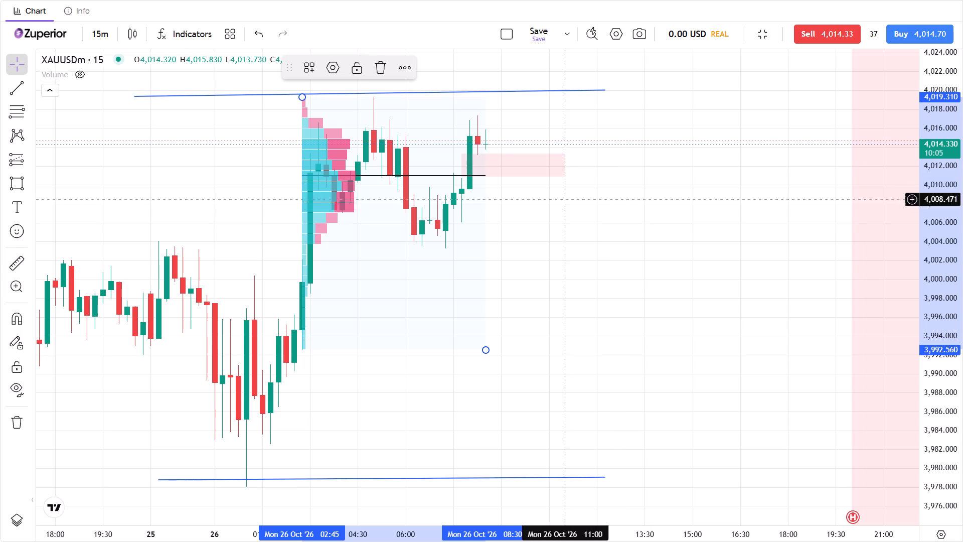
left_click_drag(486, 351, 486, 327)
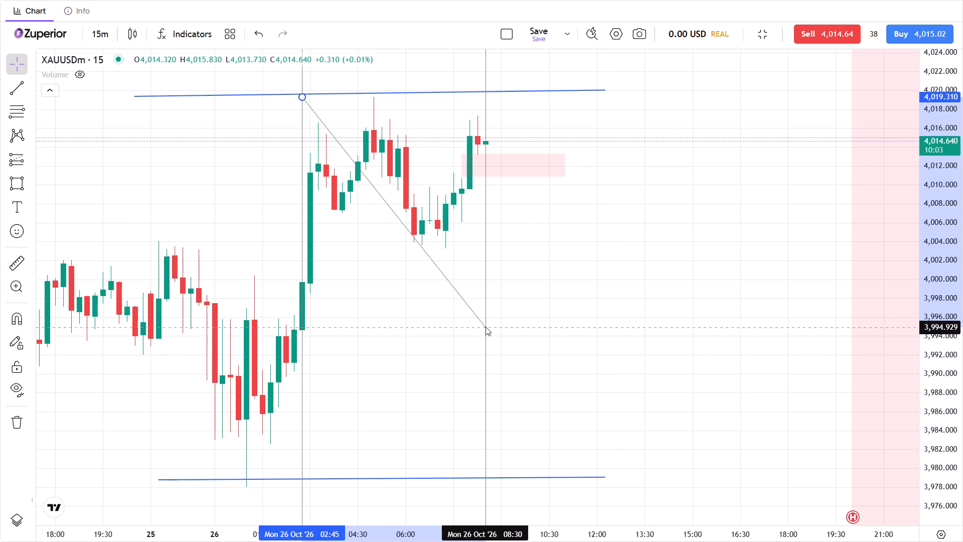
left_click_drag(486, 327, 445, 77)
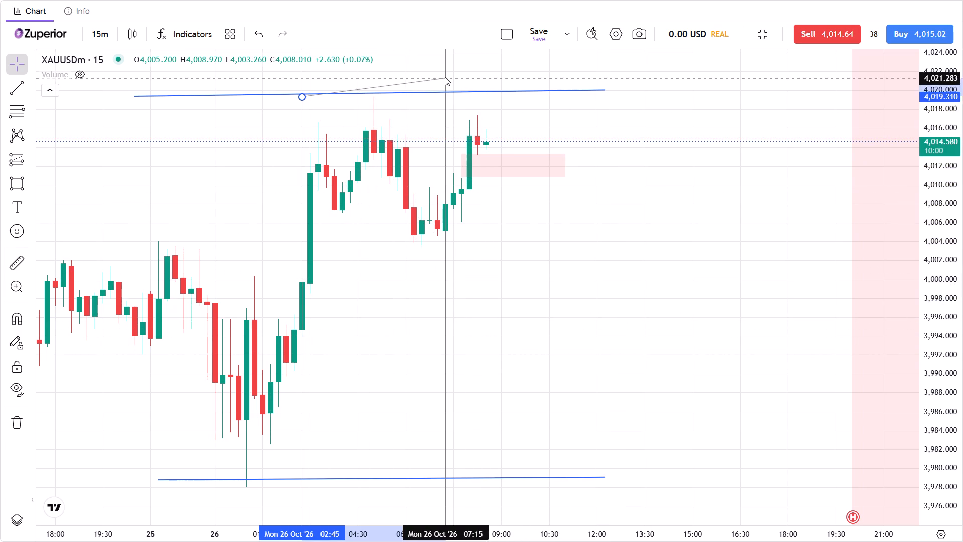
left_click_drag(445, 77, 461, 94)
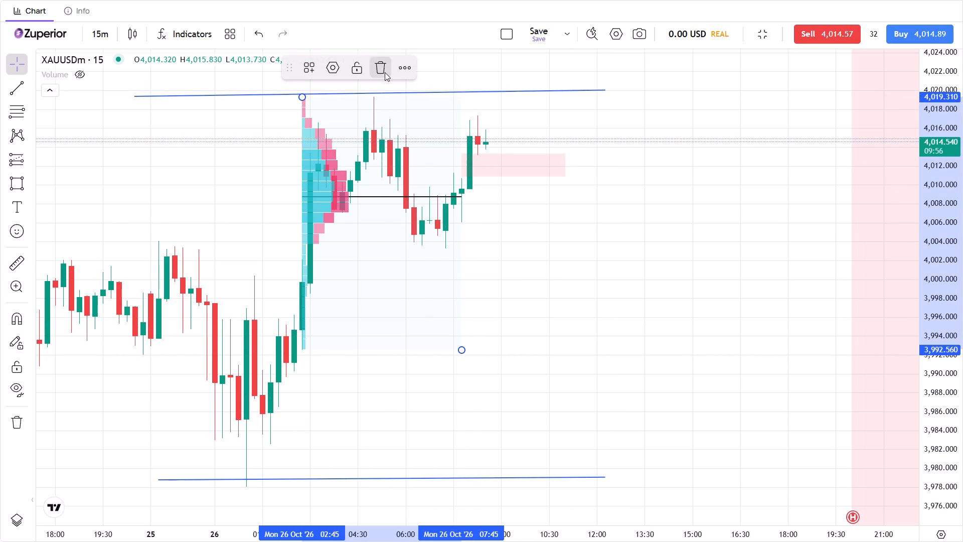
Delete the volume profile between the two trend lines.
left_click(384, 72)
Add a Volume Profile Fixed Range indicator covering Mon 26 Oct 03:15 to 08:30.
left_click(167, 38)
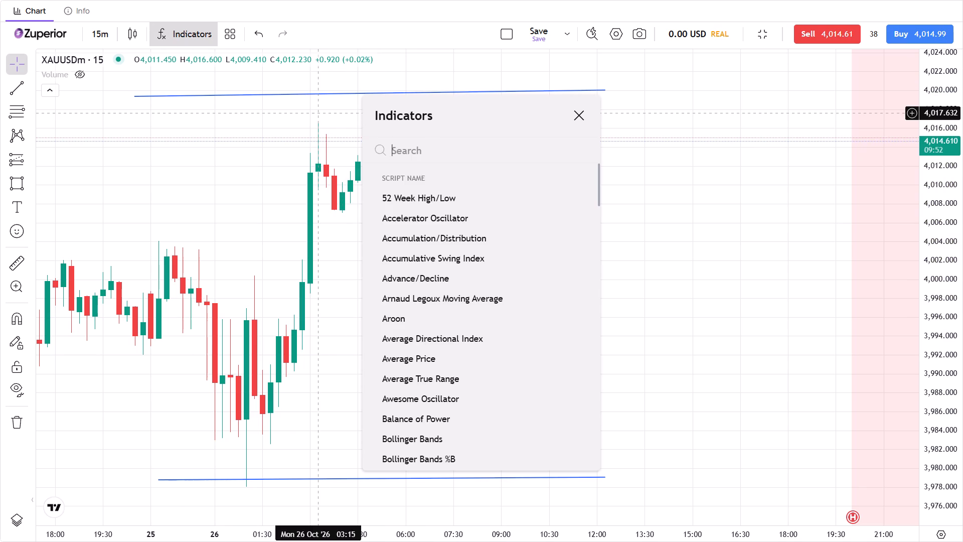
type("vlume")
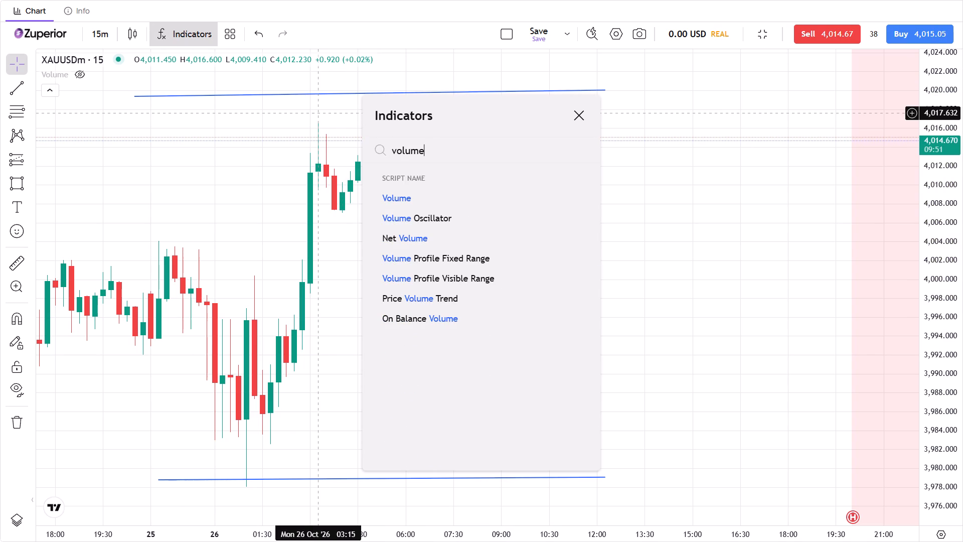
left_click(451, 253)
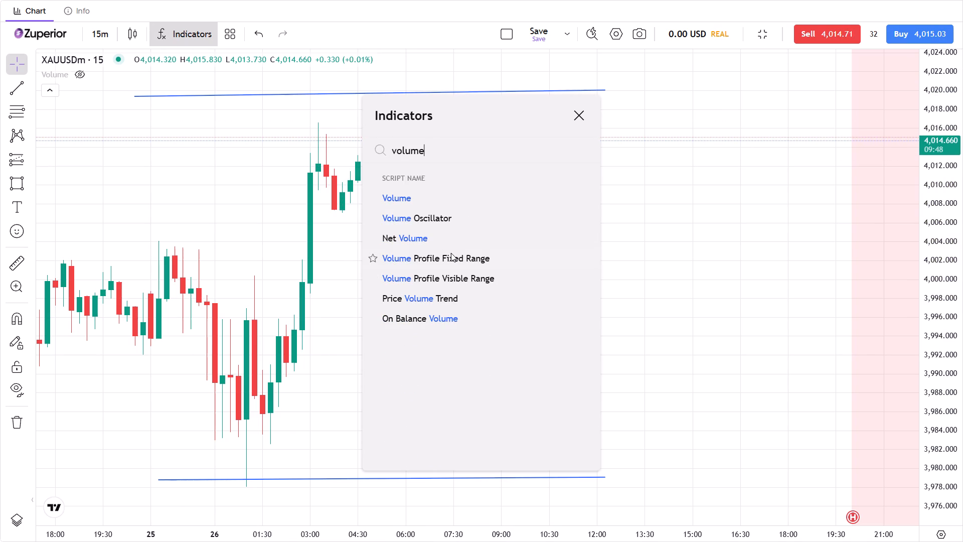
left_click(578, 112)
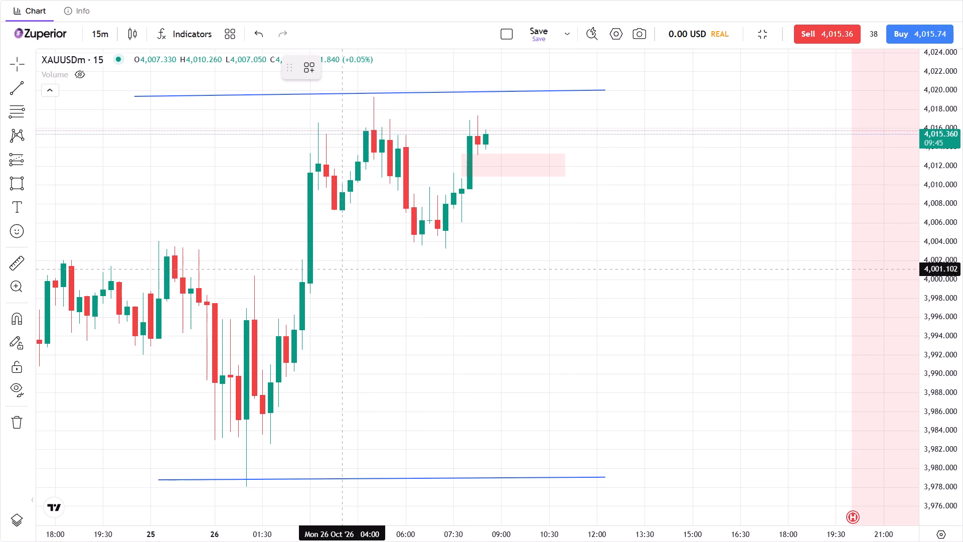
left_click(318, 246)
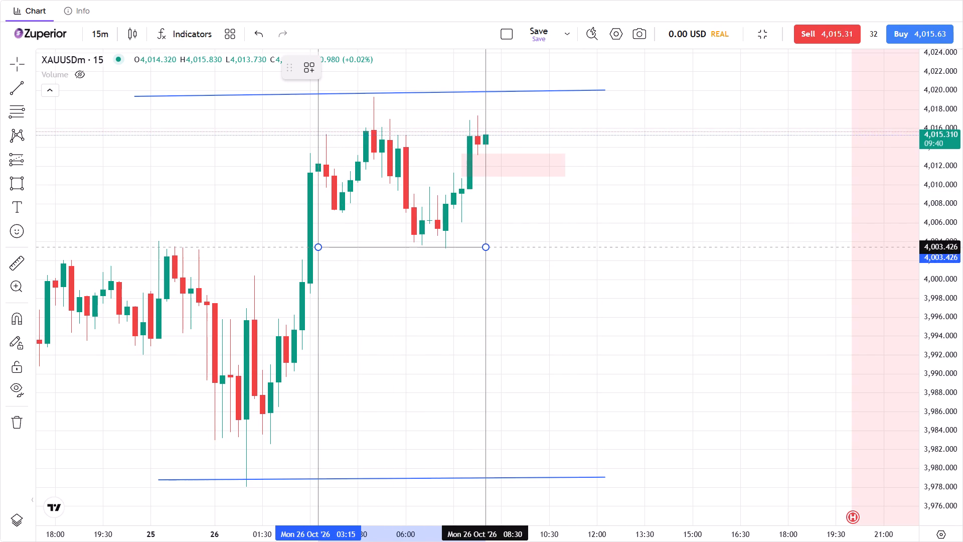
left_click(502, 246)
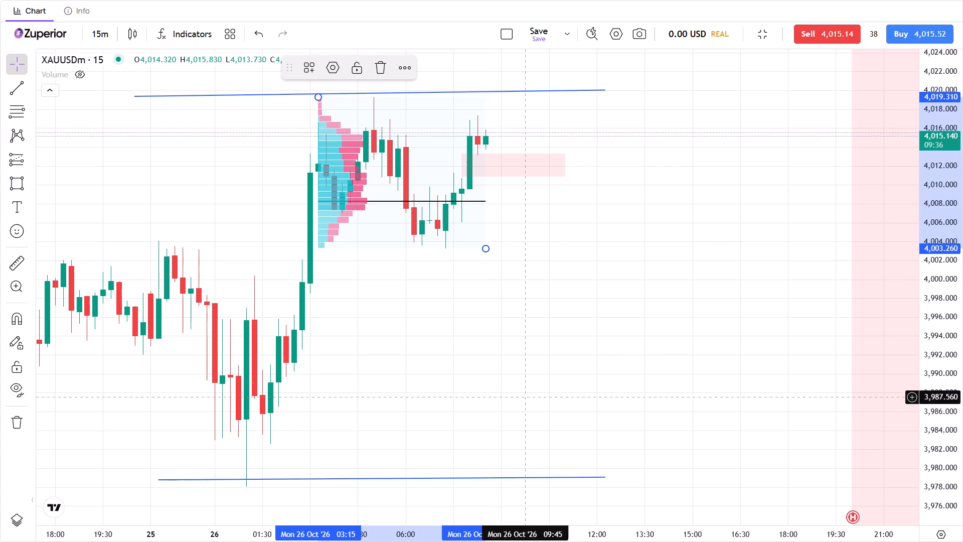
Examine the new volume profile and its point-of-control line against the latest candles and the rectangle zone.
scroll(519, 308, "up", 5)
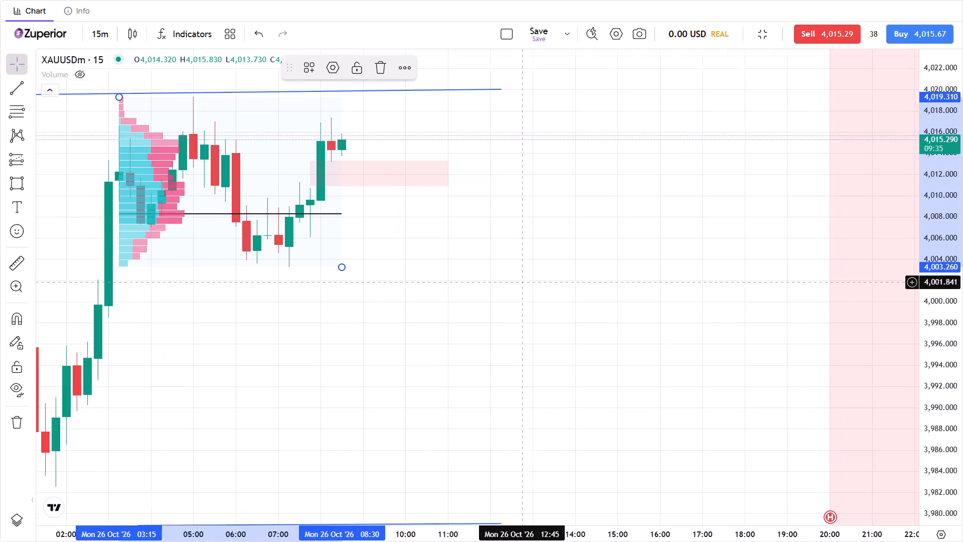
scroll(519, 281, "up", 3)
scroll(506, 245, "down", 2)
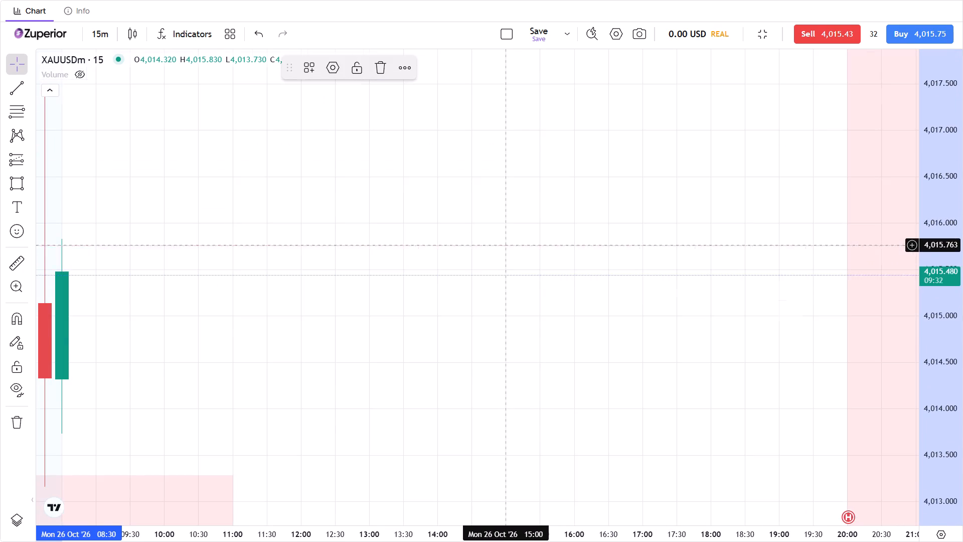
scroll(506, 245, "down", 1)
scroll(506, 245, "up", 1)
scroll(297, 236, "up", 3)
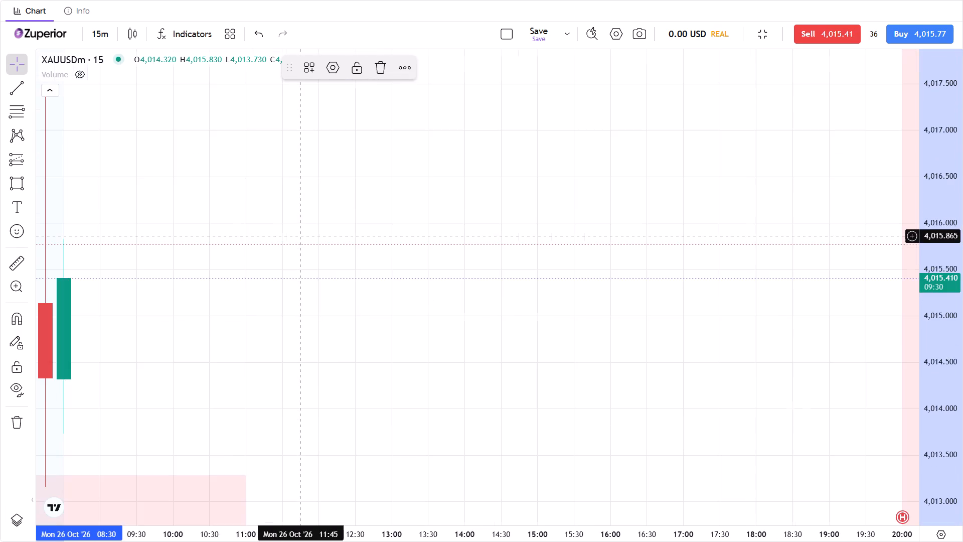
left_click_drag(252, 216, 470, 267)
scroll(326, 232, "up", 3)
left_click_drag(278, 185, 279, 189)
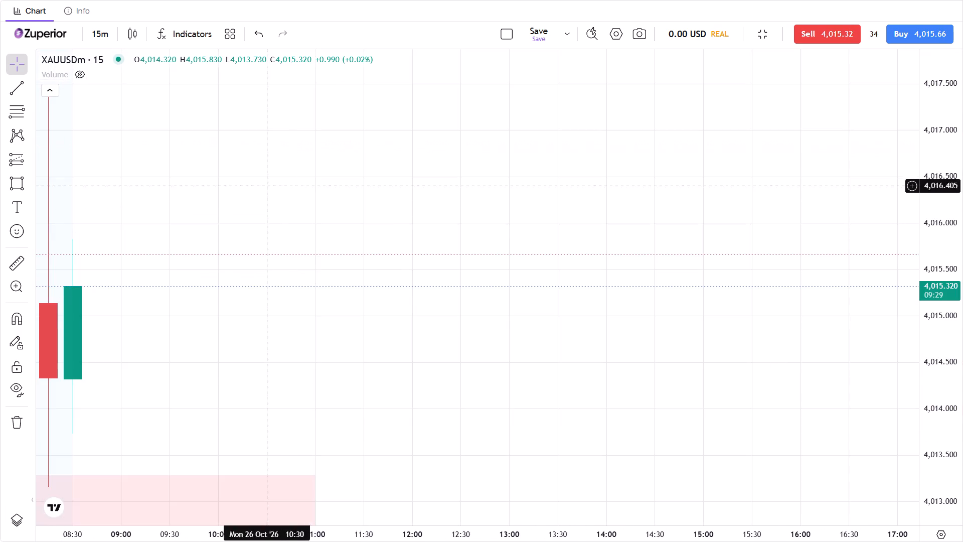
left_click_drag(279, 189, 760, 359)
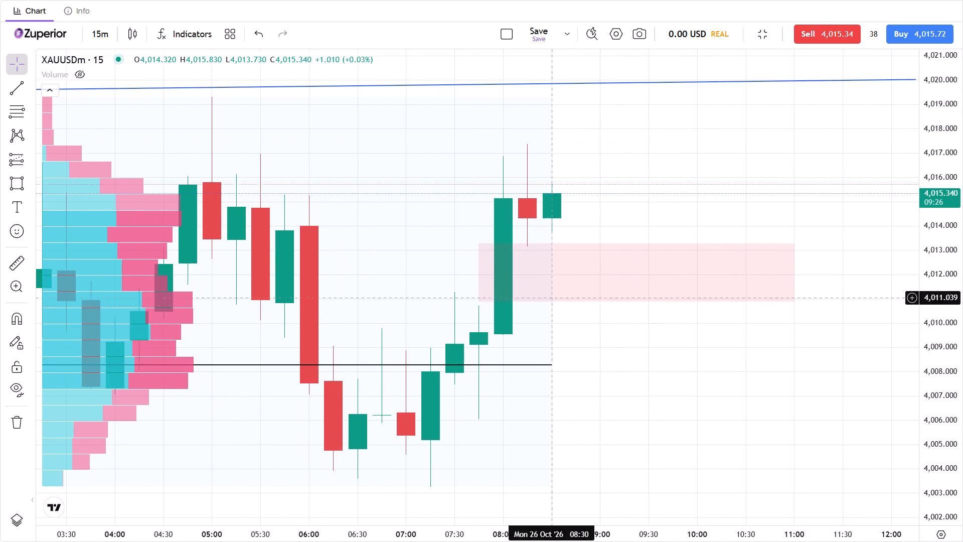
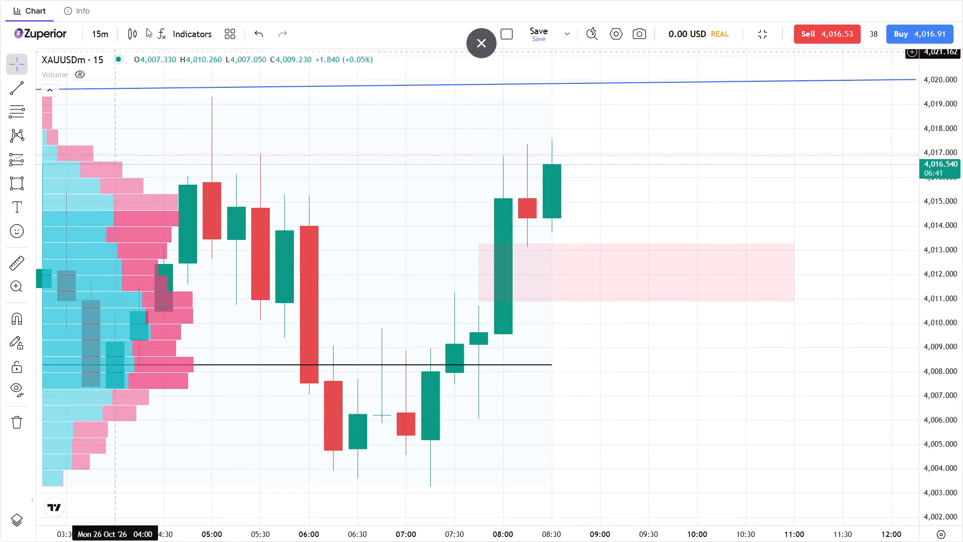
Switch to the TradingView gold chart and check the latest candles around the open paper buy position.
left_click(476, 45)
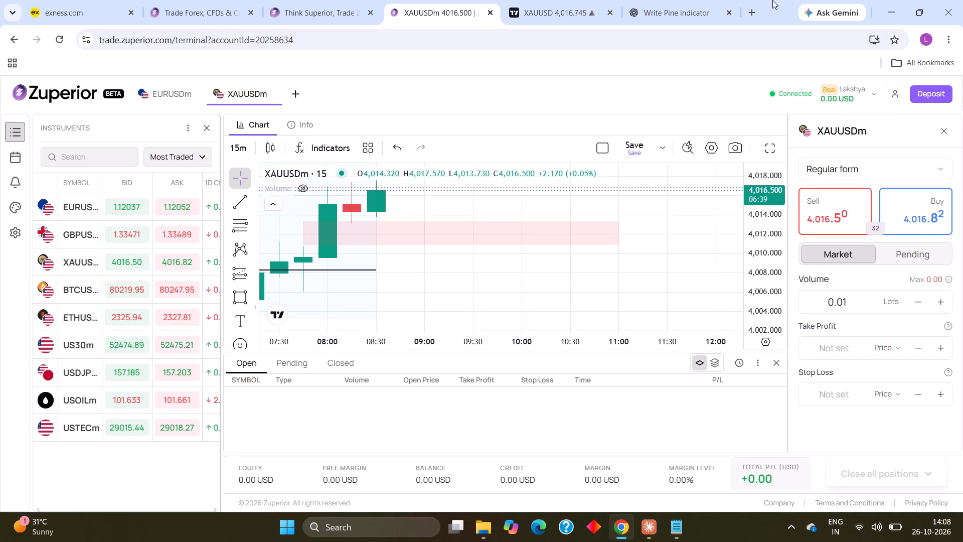
left_click(538, 16)
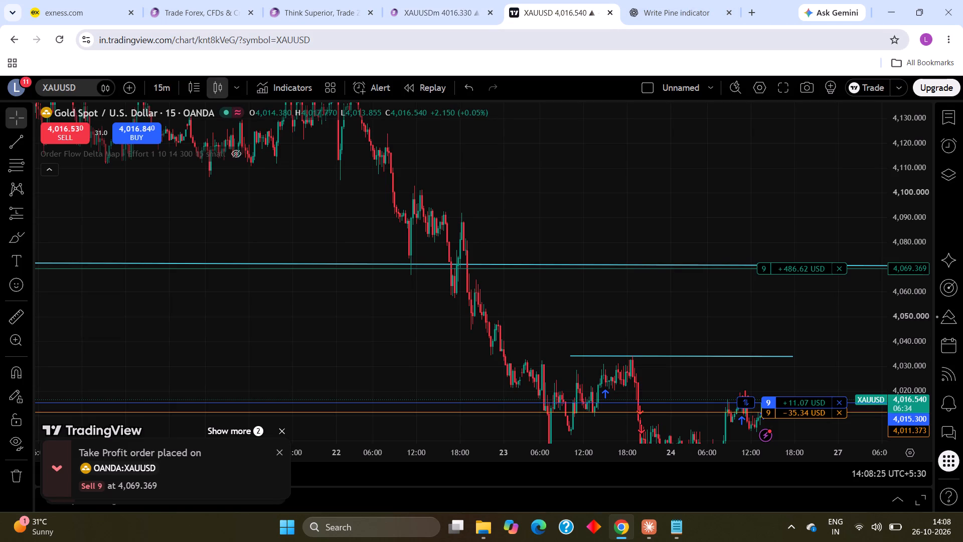
scroll(742, 309, "up", 9)
scroll(732, 266, "up", 4)
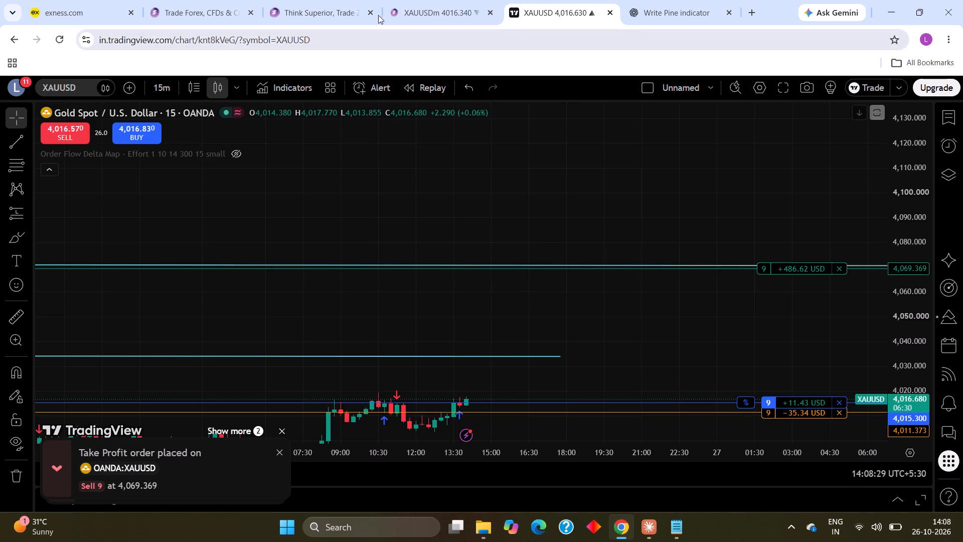
Return to the Zuperior gold chart in full screen and review the 15-minute price history back to mid-October.
left_click(419, 10)
scroll(553, 284, "down", 4)
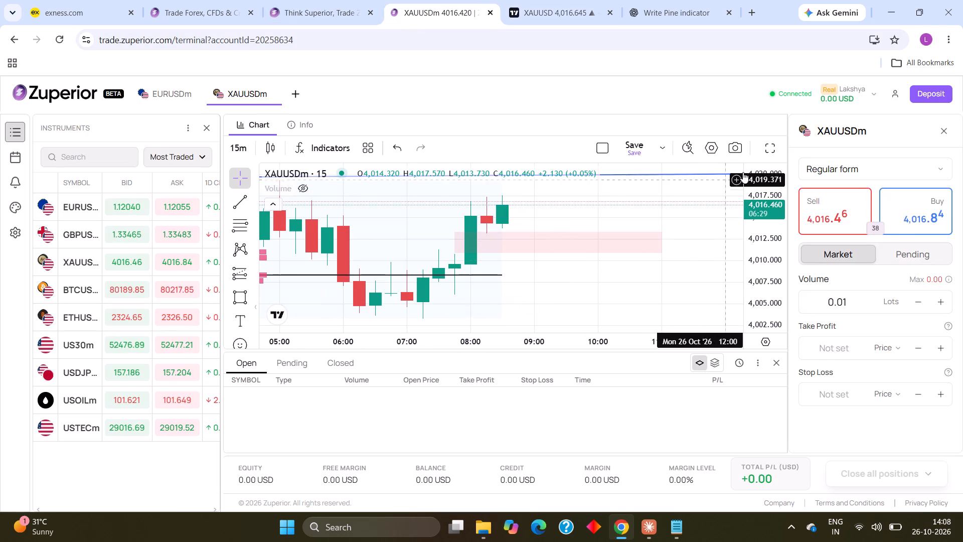
left_click(767, 141)
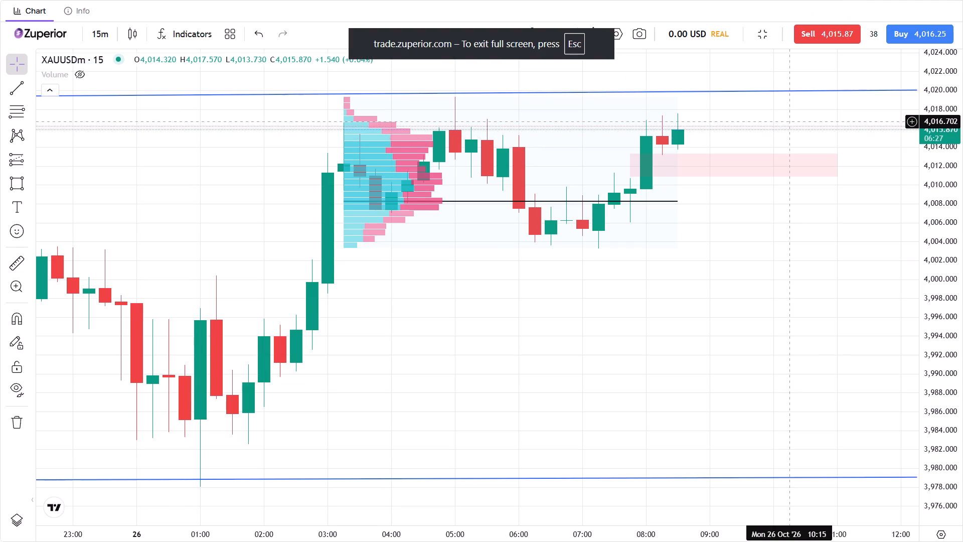
scroll(371, 231, "down", 6)
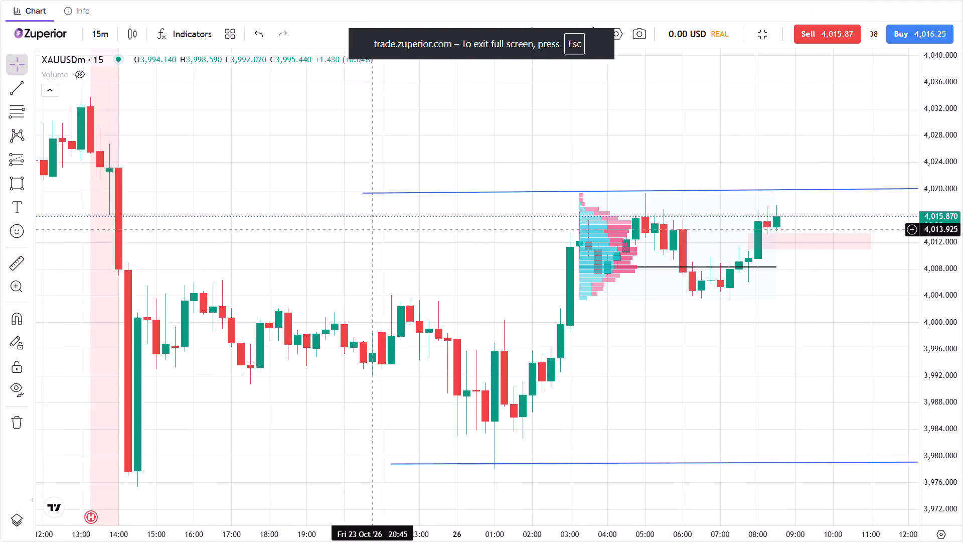
scroll(537, 265, "down", 8)
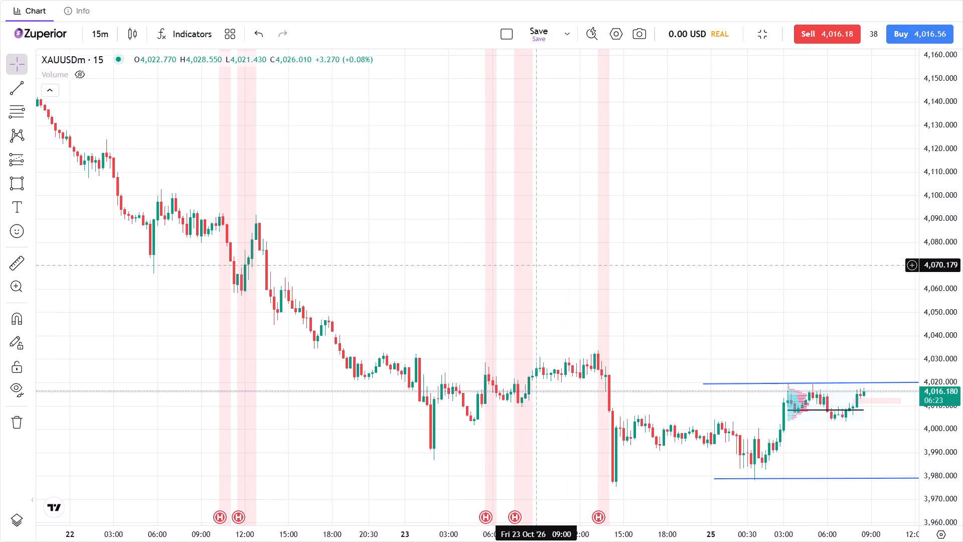
scroll(537, 265, "down", 12)
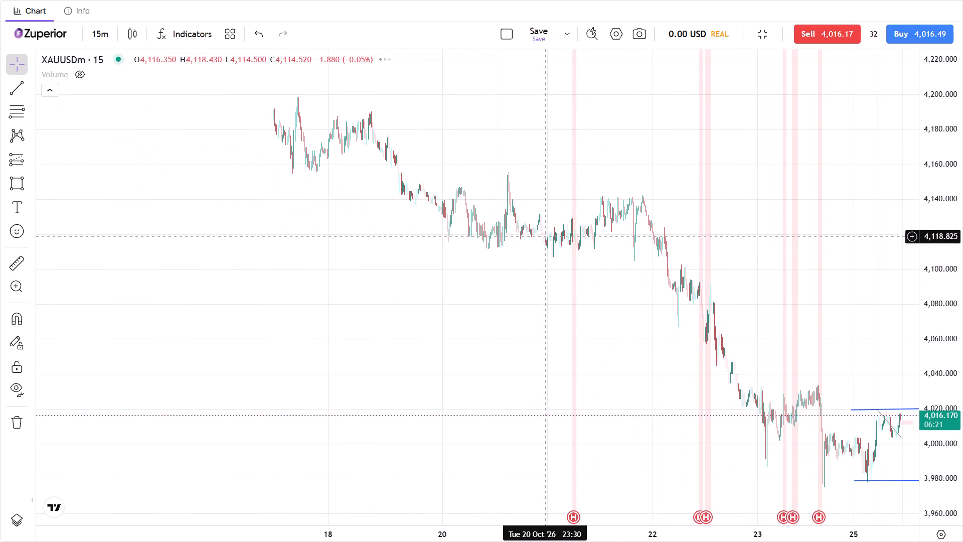
left_click_drag(558, 185, 558, 353)
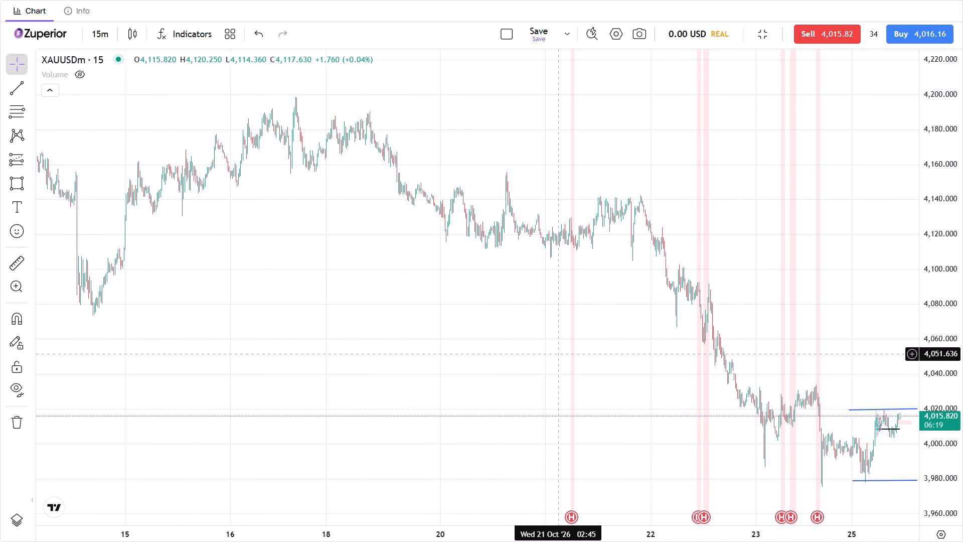
left_click_drag(558, 353, 558, 349)
Examine the two trend lines and the volume profile against the price action since 23 October.
scroll(556, 344, "up", 13)
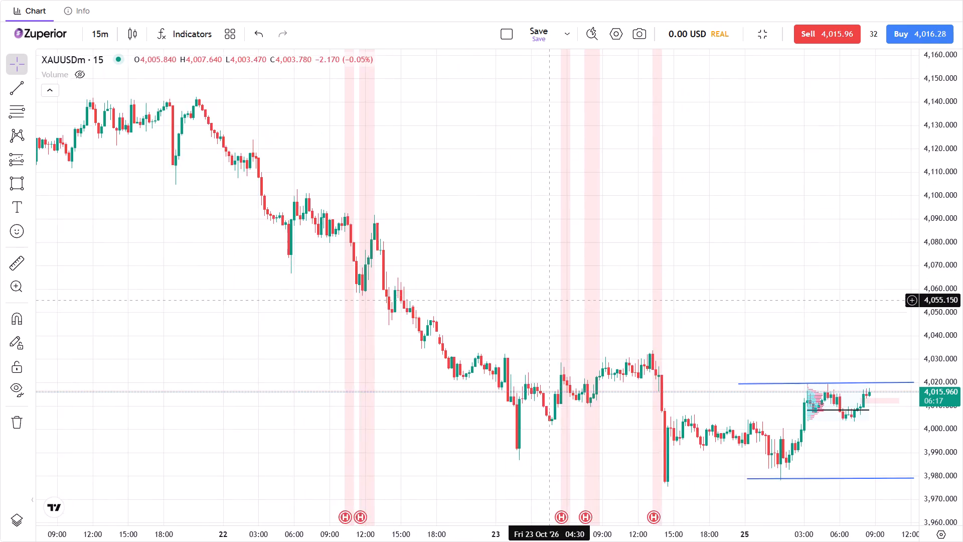
scroll(548, 296, "up", 17)
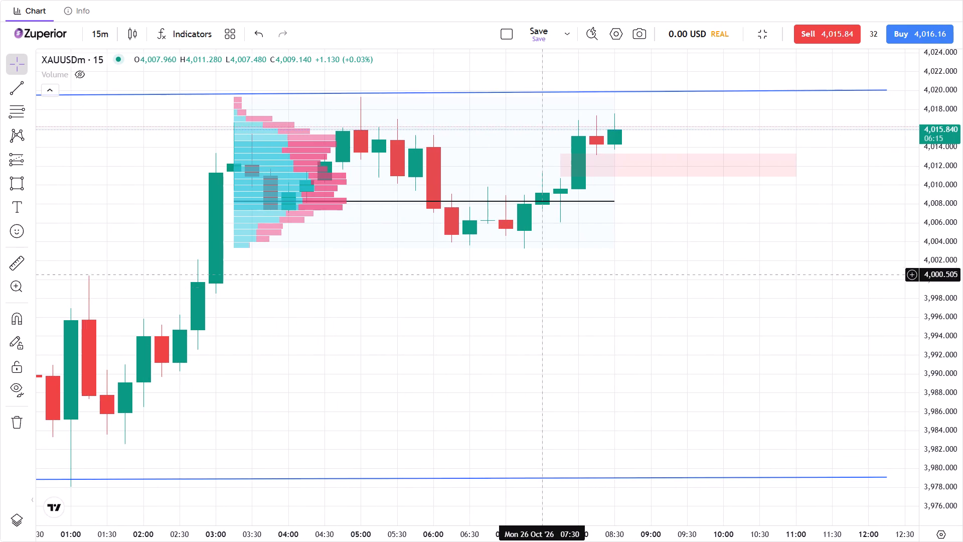
scroll(556, 202, "down", 6)
scroll(556, 202, "up", 1)
scroll(556, 202, "down", 4)
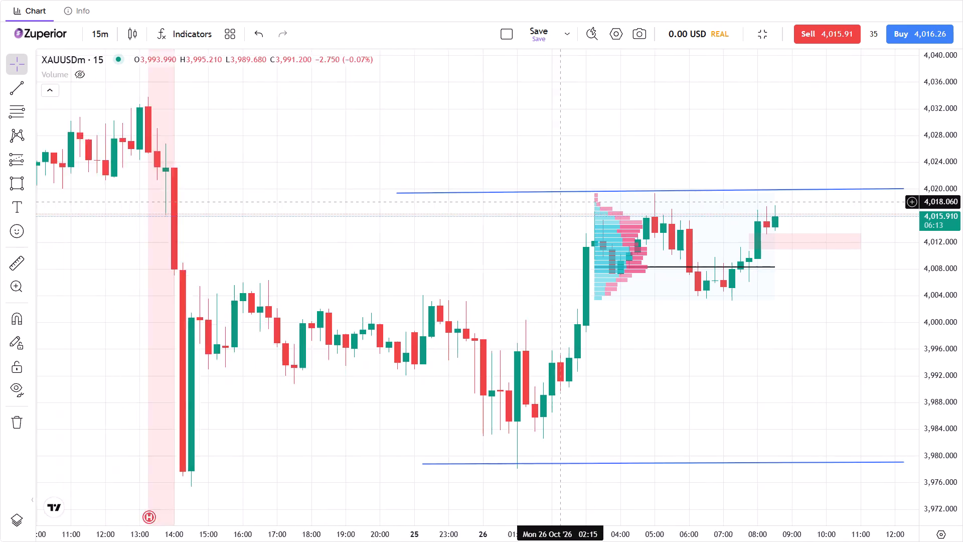
scroll(556, 202, "down", 4)
left_click_drag(556, 202, 466, 257)
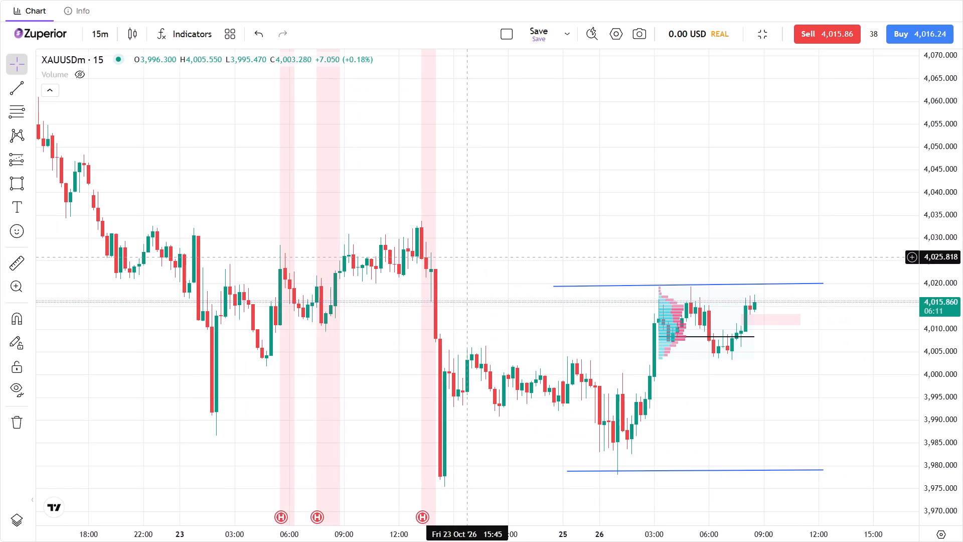
left_click_drag(466, 257, 452, 455)
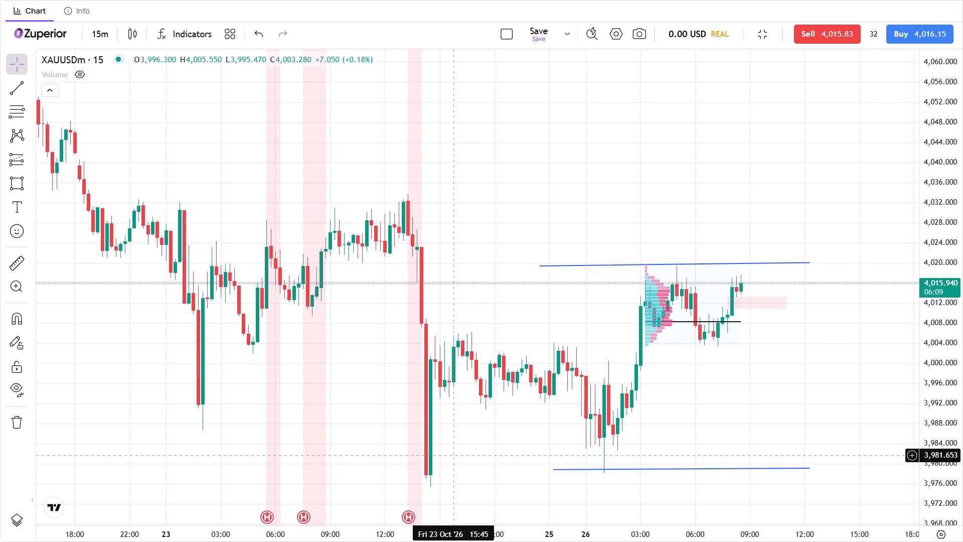
left_click_drag(452, 455, 240, 478)
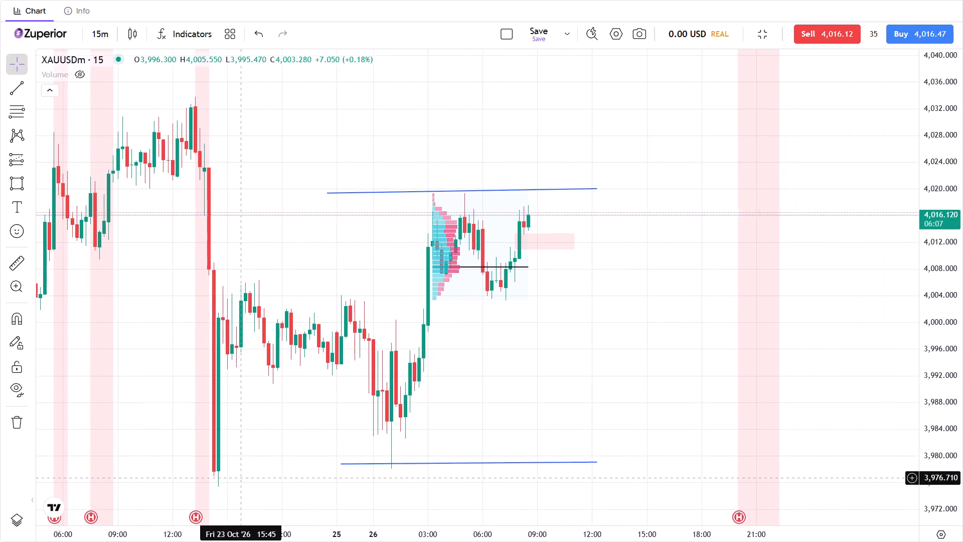
left_click_drag(240, 478, 245, 437)
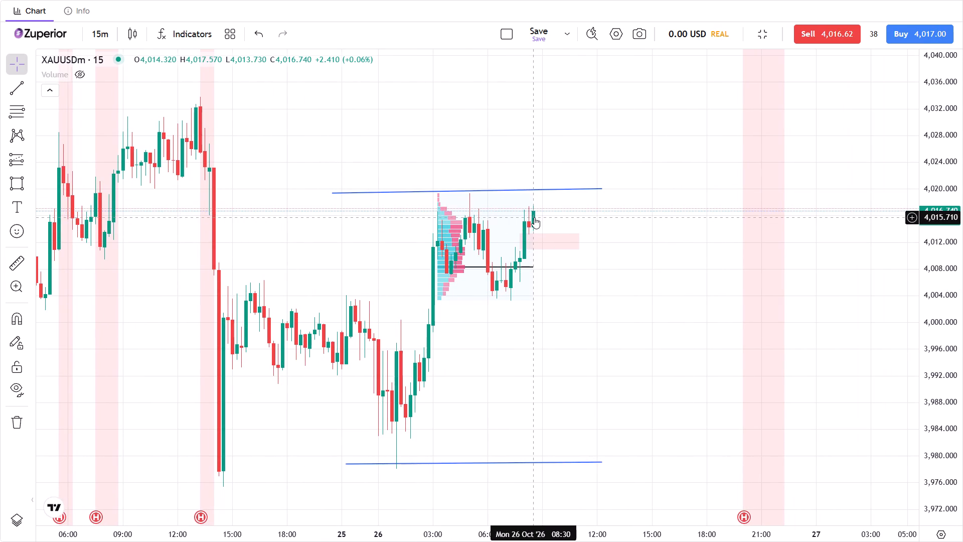
Move the upper trend line's end anchor to about 4,019.75 at Mon 26 Oct 12:30.
left_click_drag(599, 186, 599, 189)
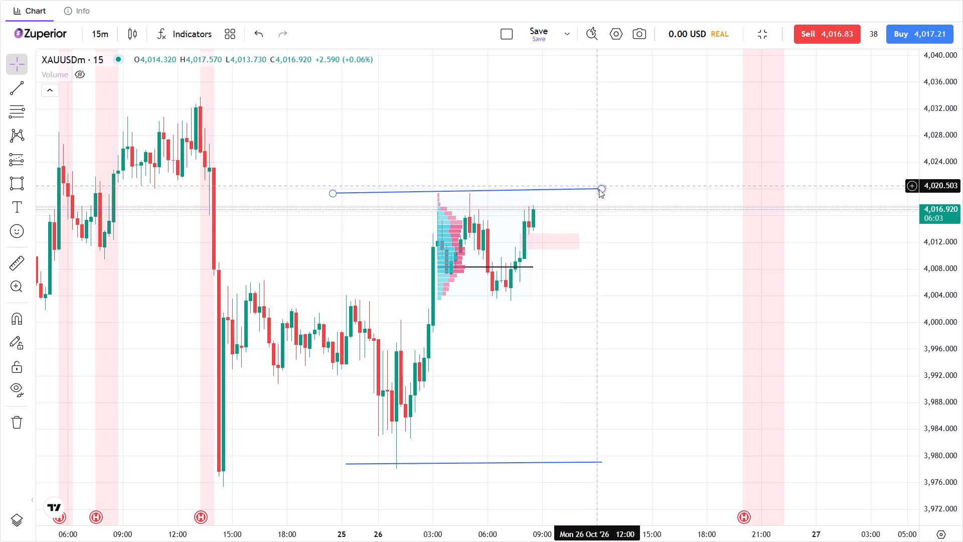
left_click_drag(599, 189, 600, 194)
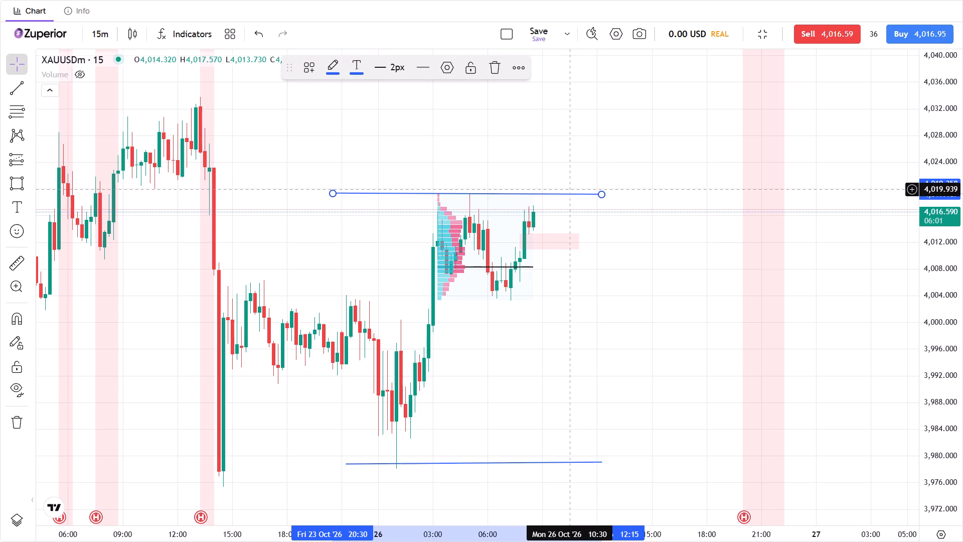
left_click(569, 189)
left_click_drag(599, 193, 606, 190)
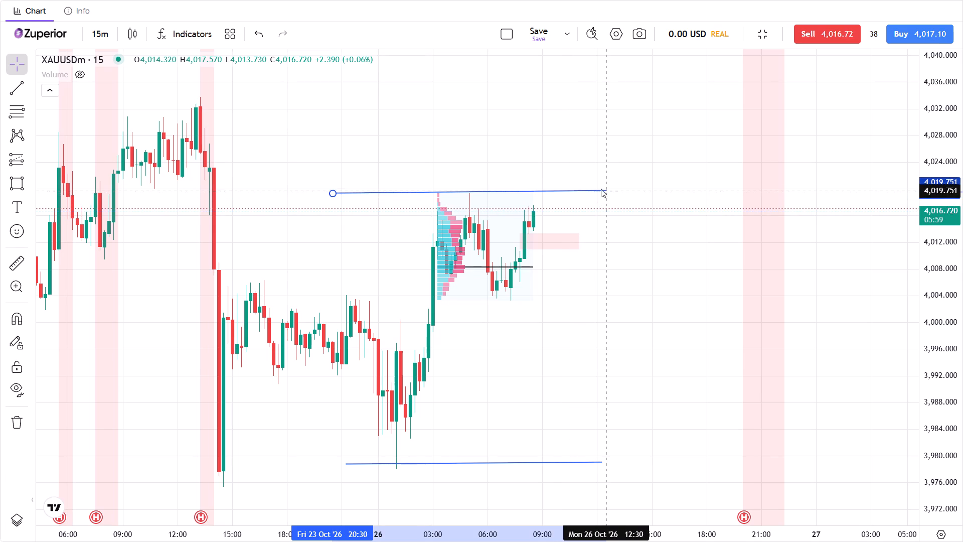
left_click(573, 175)
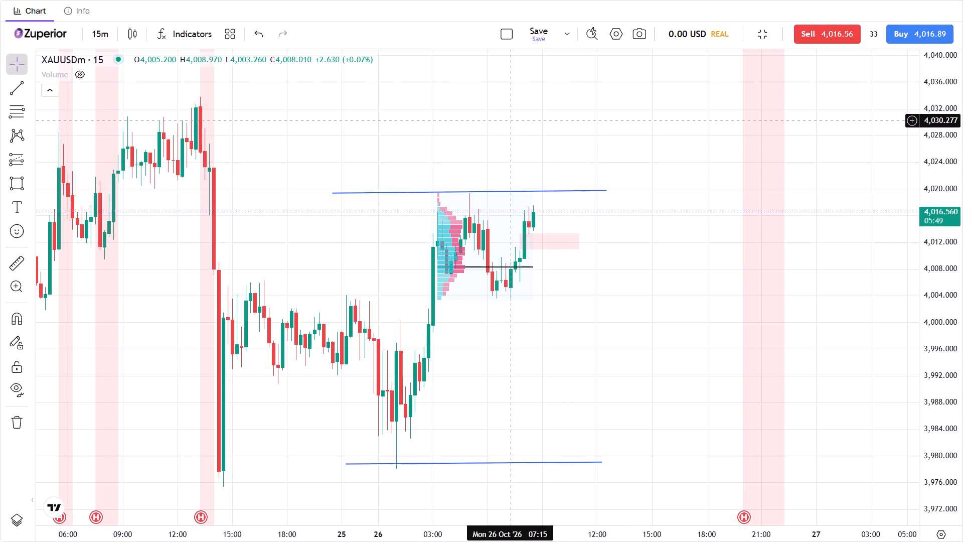
Examine the latest candles against the rectangle zone, the volume profile's point-of-control line and the trend lines.
scroll(448, 295, "up", 1)
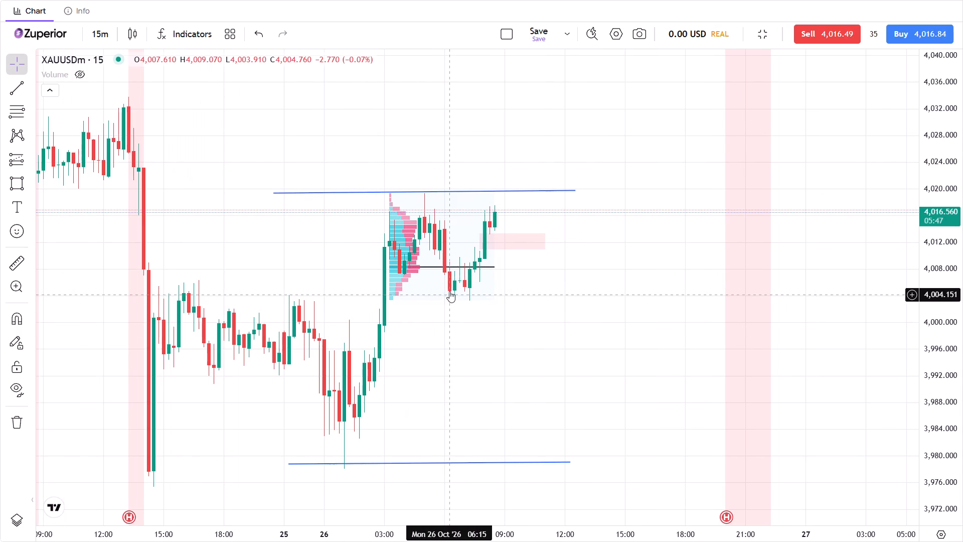
scroll(451, 282, "down", 3)
scroll(588, 315, "up", 4)
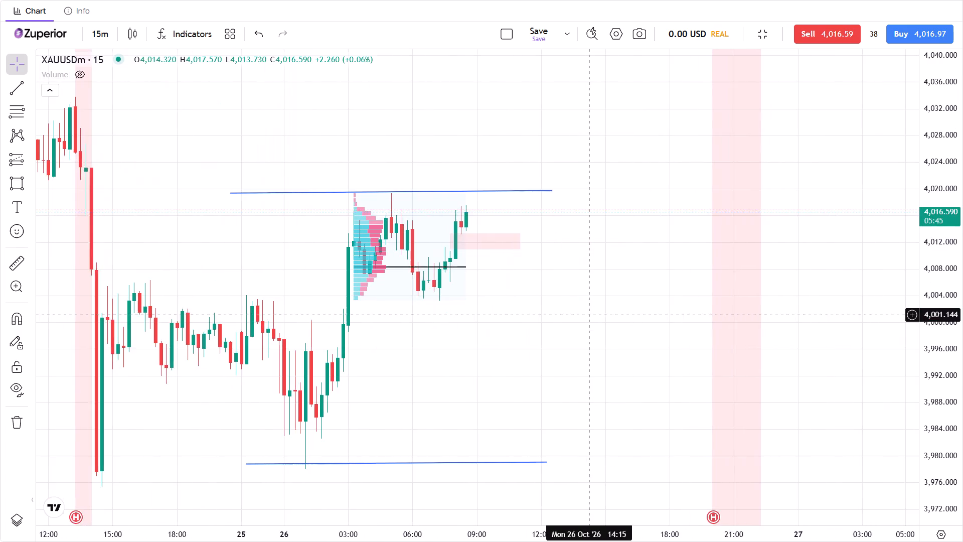
scroll(587, 304, "up", 3)
scroll(390, 222, "up", 3)
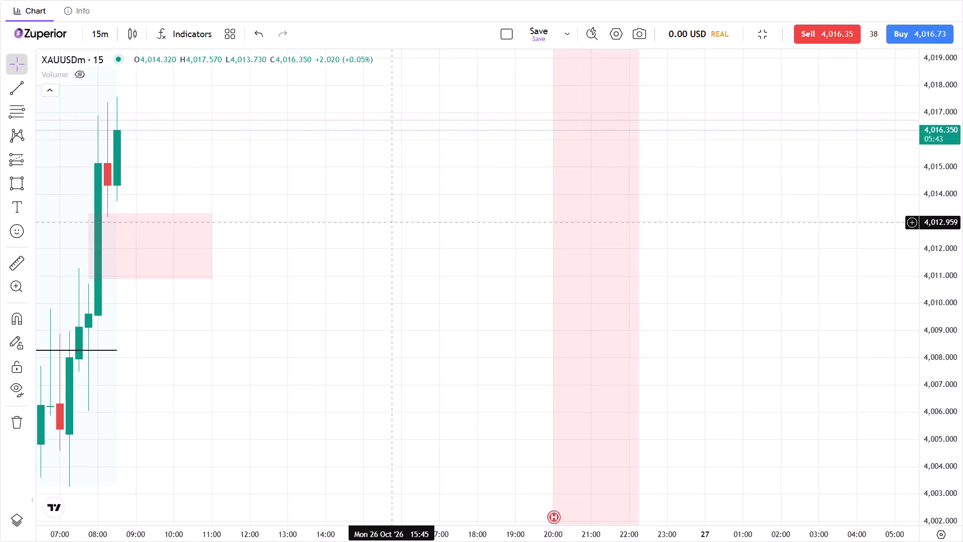
left_click_drag(321, 206, 547, 238)
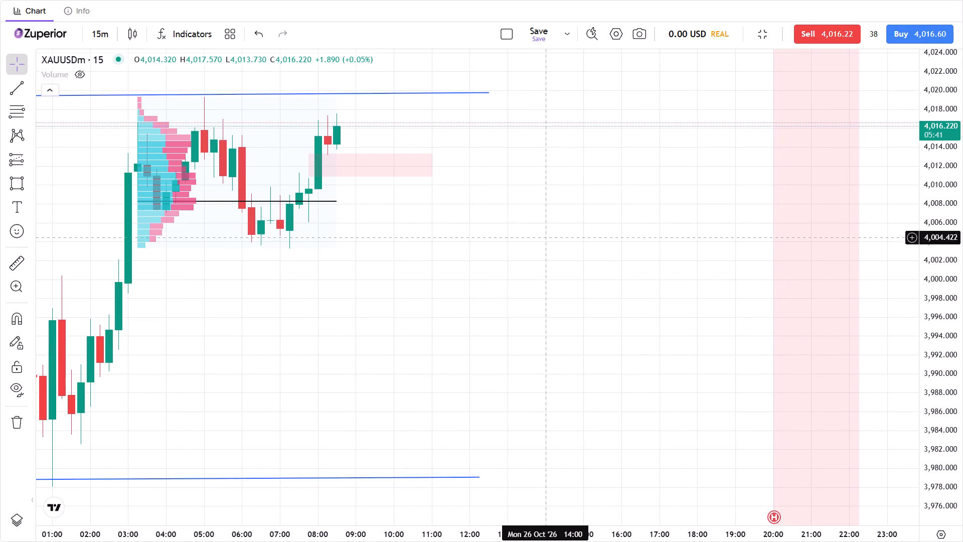
scroll(398, 190, "up", 4)
left_click_drag(264, 158, 360, 160)
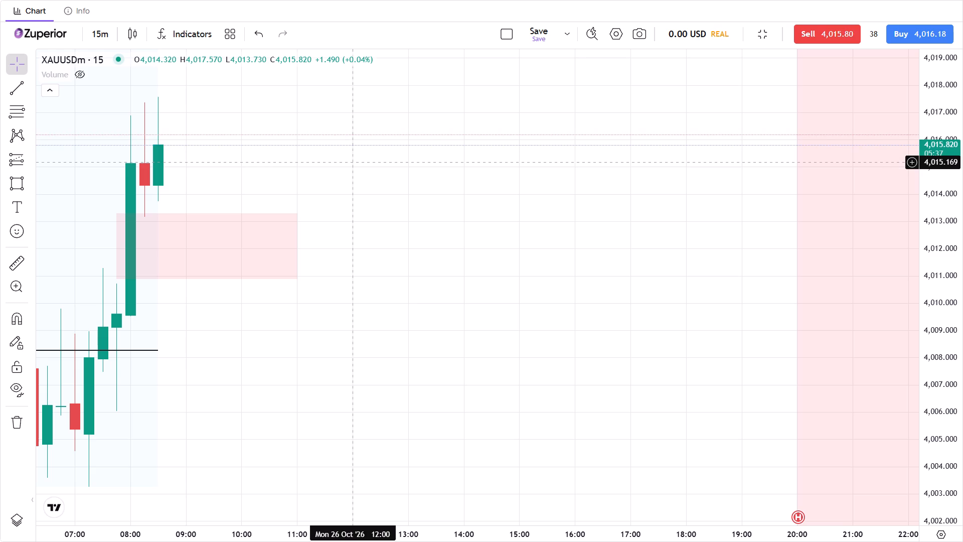